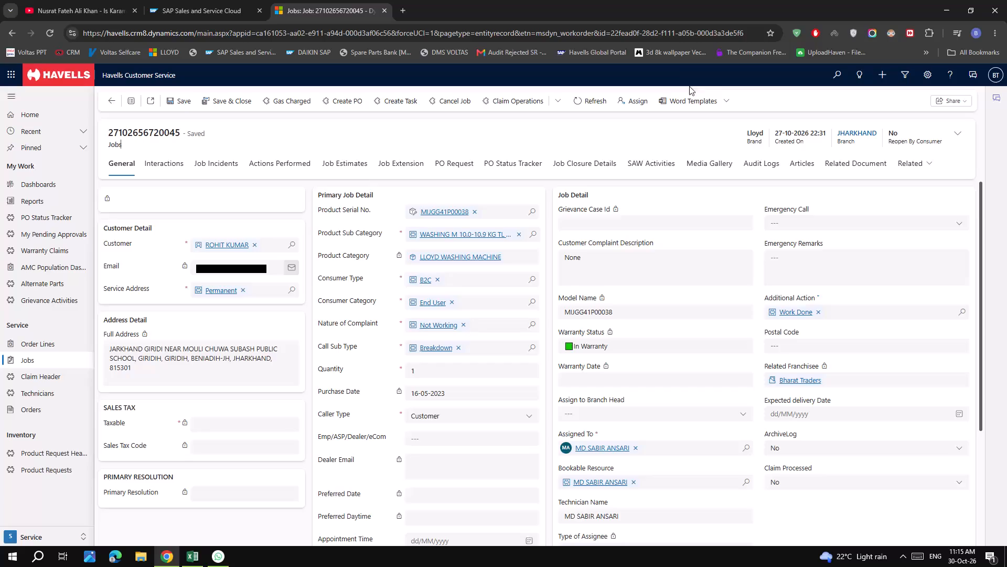
Search the web for "KHUTBA JUMMA LINE" in a new browser tab.
click(405, 15)
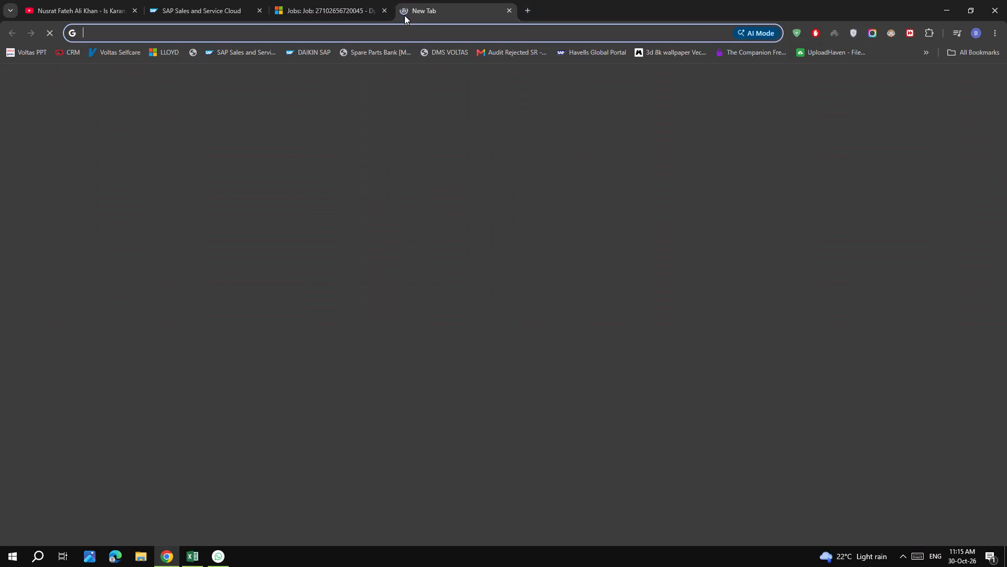
text(KHUTBA)
key(space)
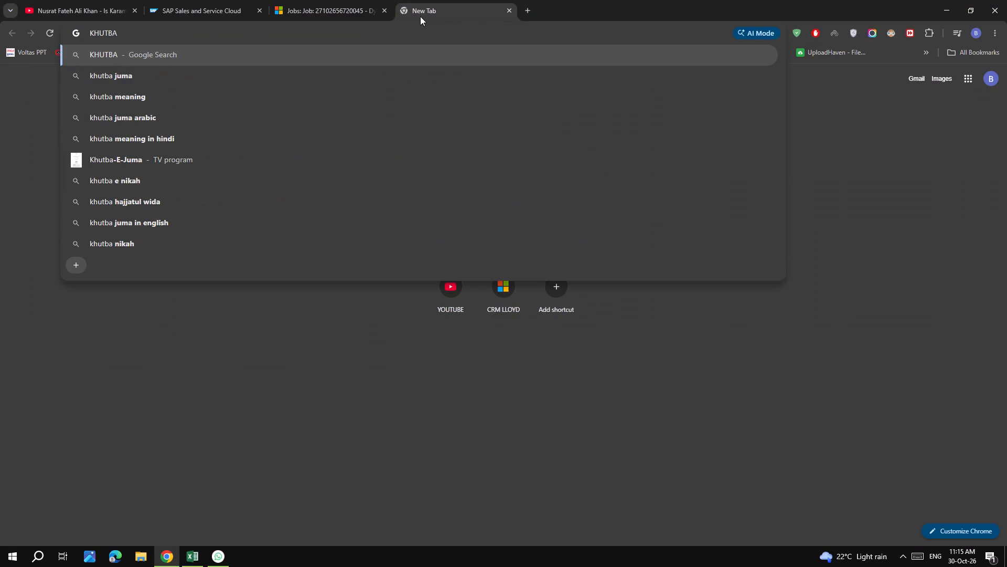
text(JUMMA LINE)
key(space)
key(Return)
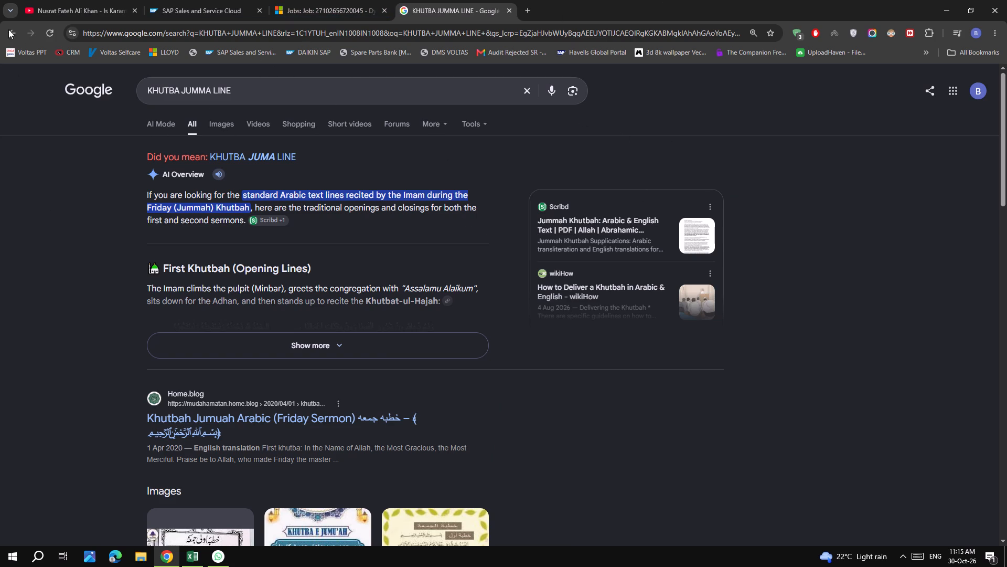
Look through the search results for the Friday khutbah text, including the overview, images and linked sources.
scroll(553, 1, down, 4)
scroll(550, 12, up, 1)
scroll(550, 13, down, 2)
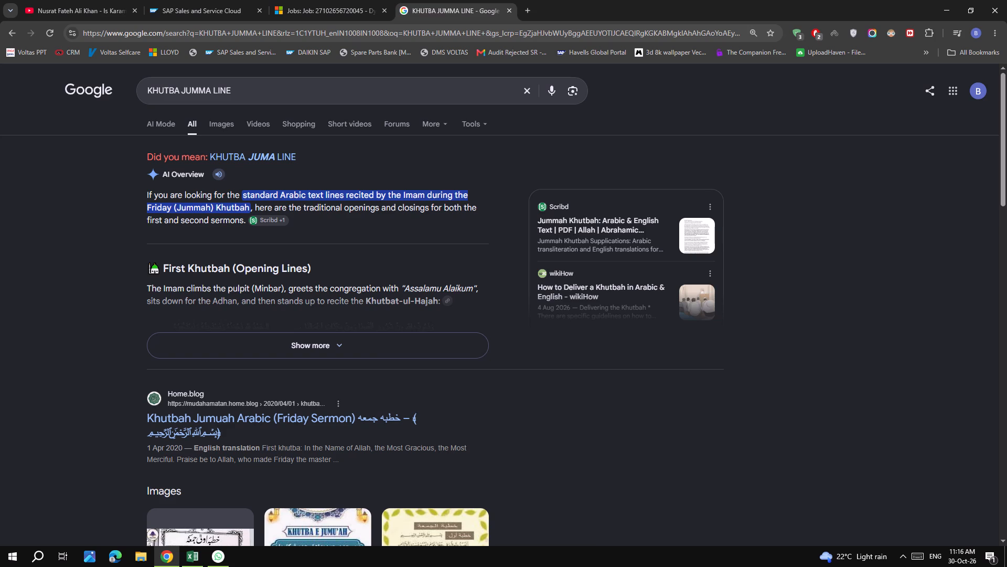
scroll(230, 249, up, 3)
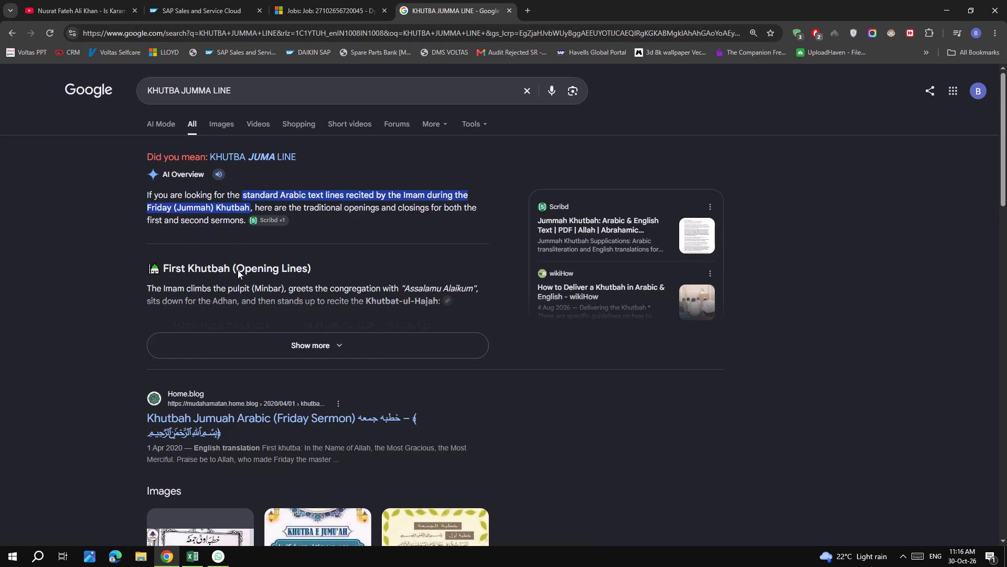
scroll(239, 275, down, 6)
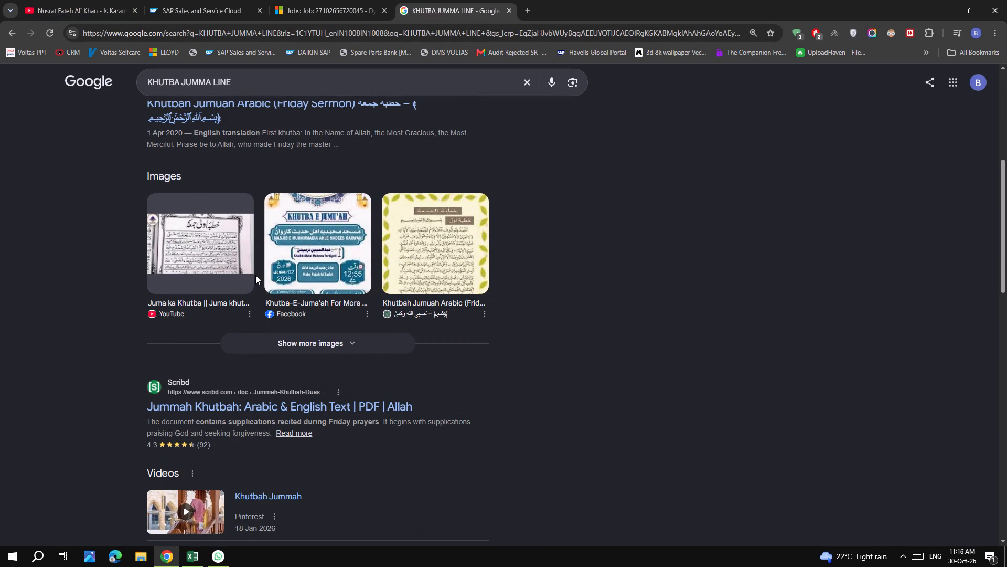
scroll(258, 274, up, 5)
scroll(253, 171, up, 5)
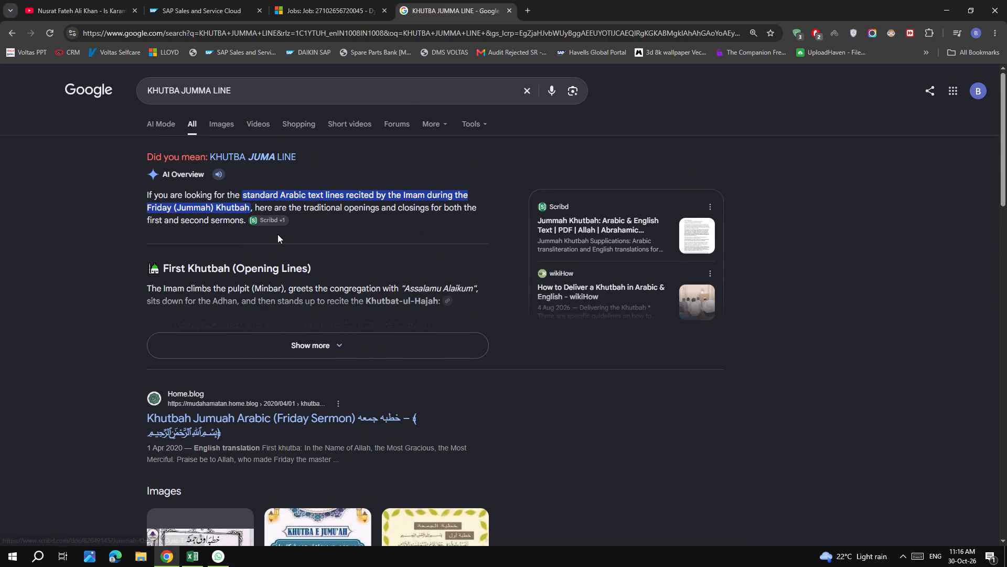
scroll(283, 237, up, 4)
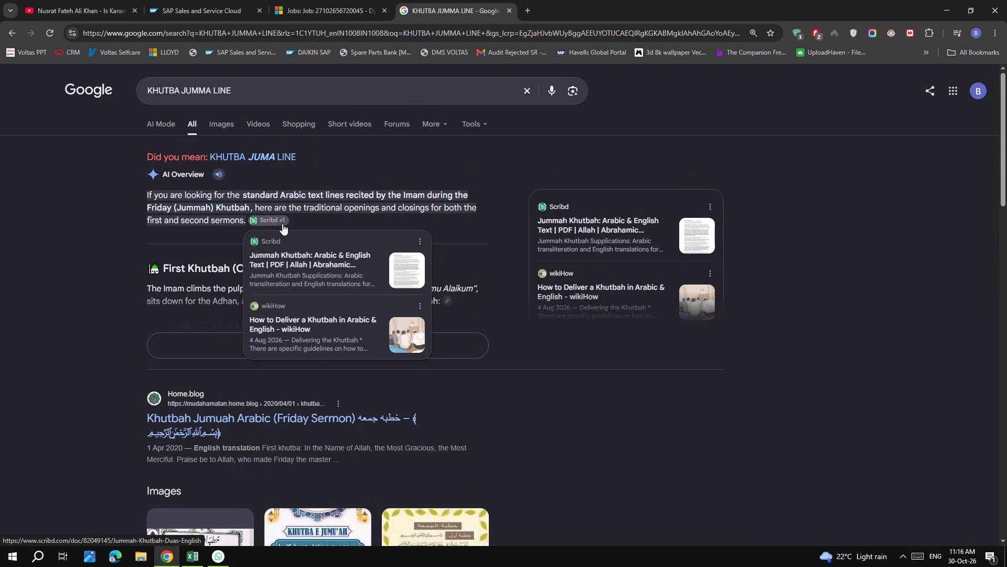
scroll(282, 224, up, 4)
Expand the full AI overview and read the khutbah's Arabic opening lines, transliteration and translation.
click(310, 341)
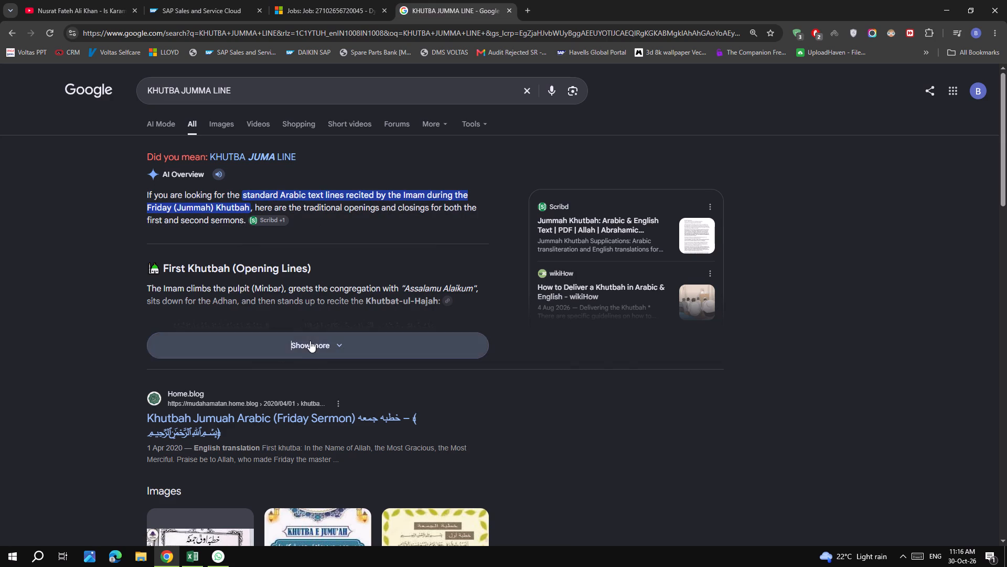
scroll(311, 334, down, 2)
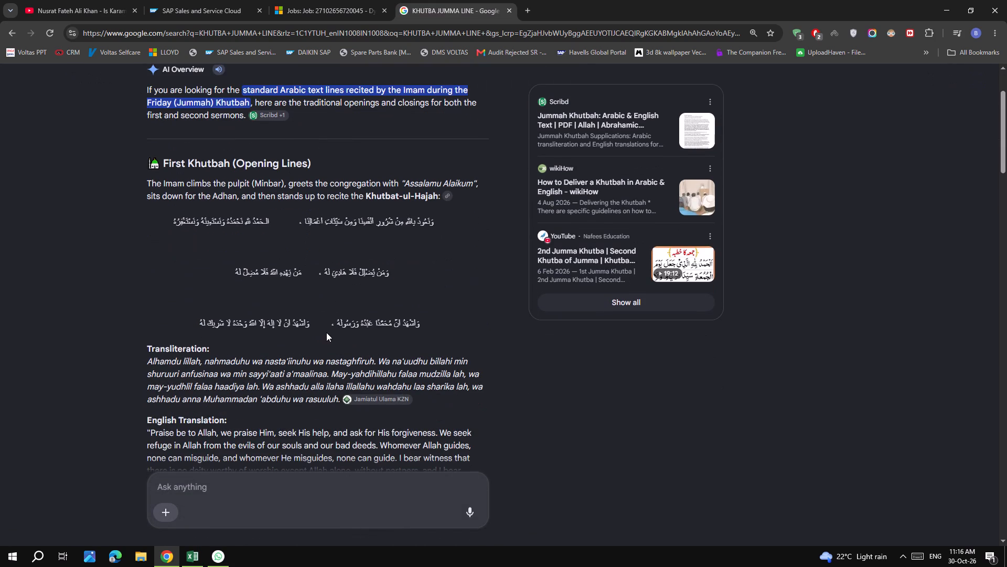
scroll(326, 332, down, 1)
drag(431, 171, 405, 172)
scroll(379, 245, down, 6)
scroll(374, 242, up, 10)
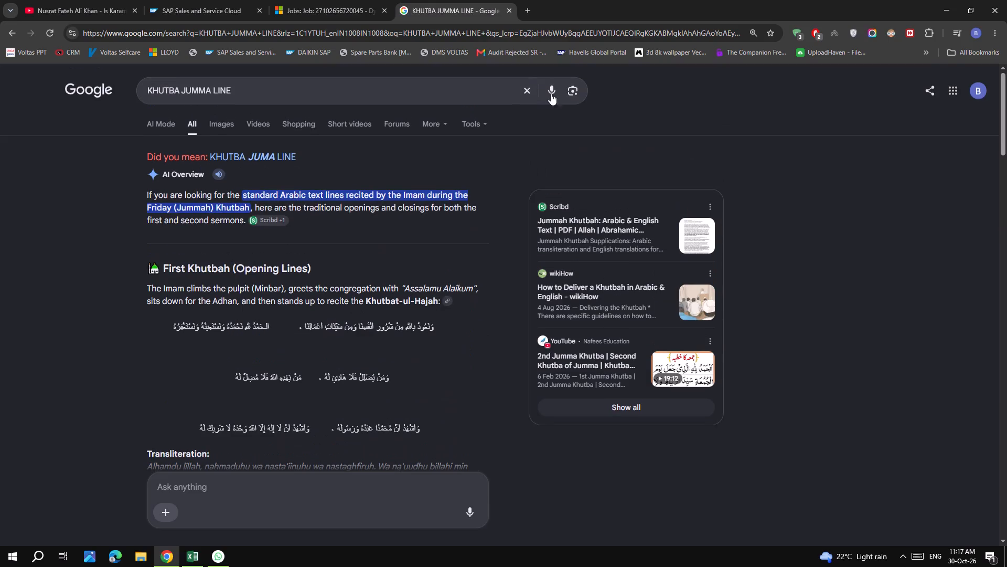
click(510, 12)
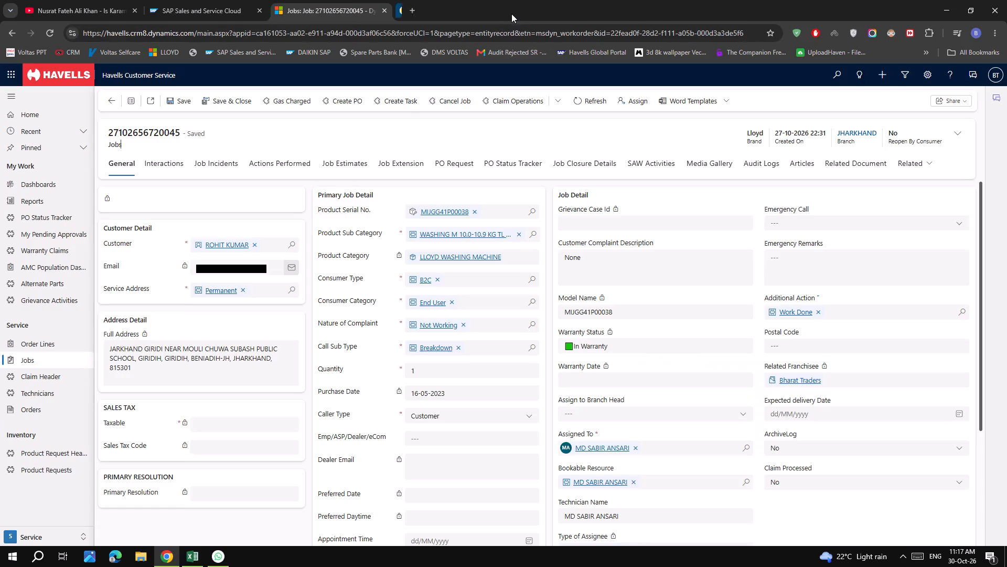
scroll(480, 139, up, 3)
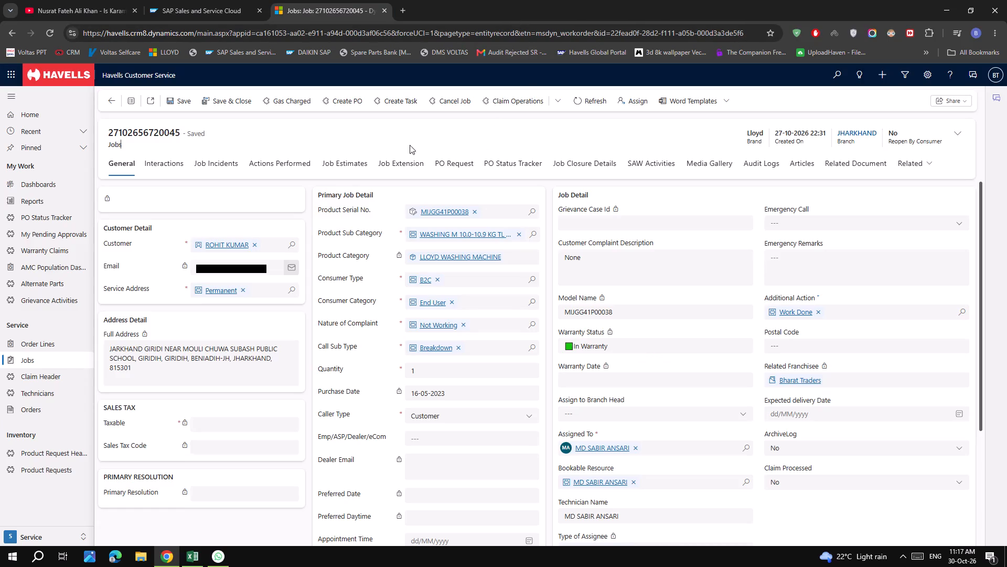
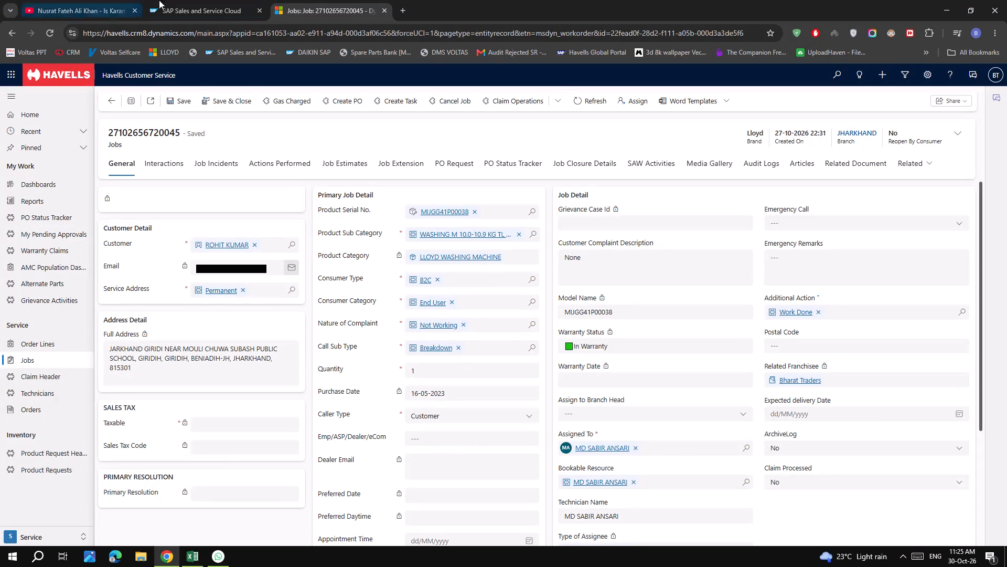
Open the Havells Customer Service Active Jobs list in a new browser tab using the CRM LLOYD shortcut.
click(398, 11)
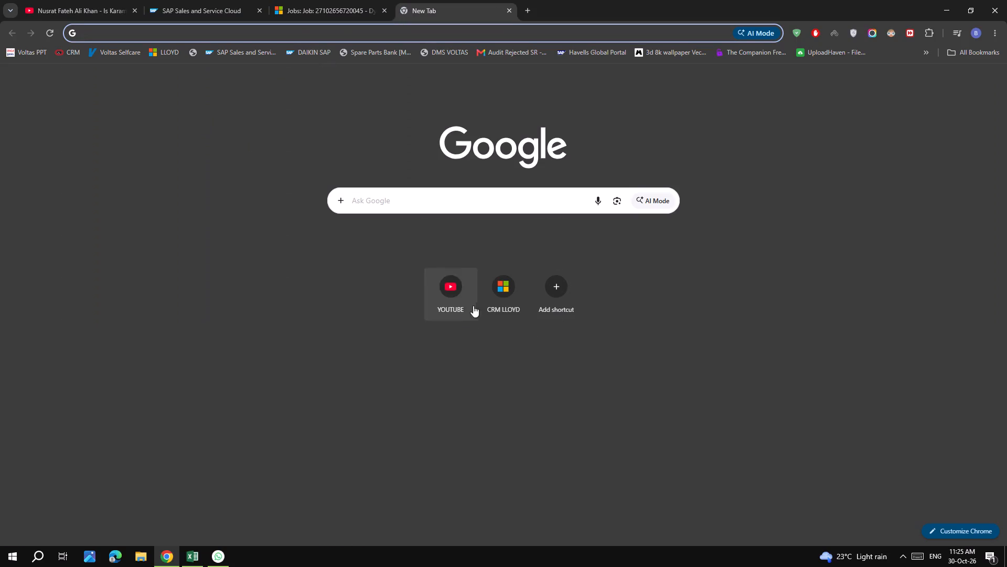
click(499, 287)
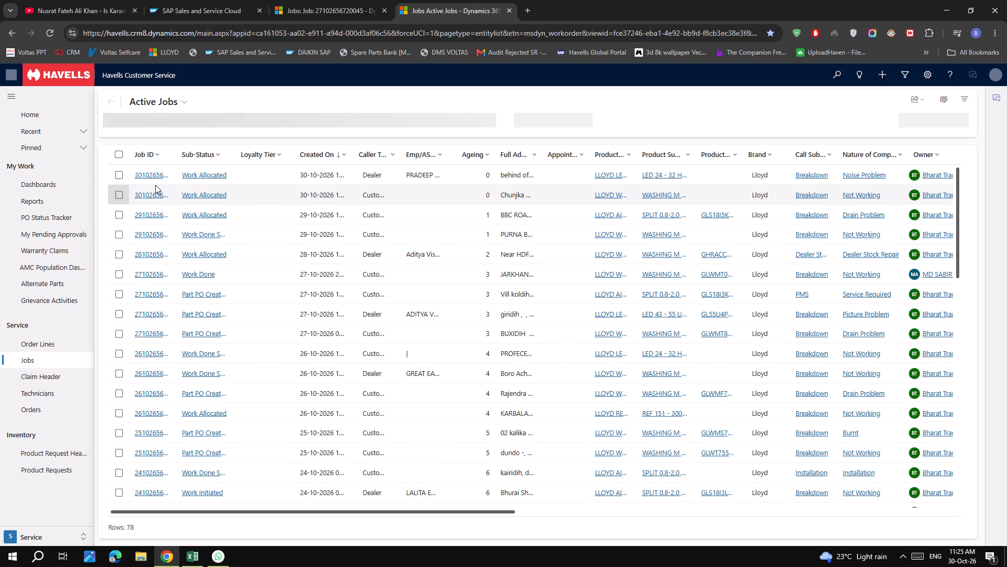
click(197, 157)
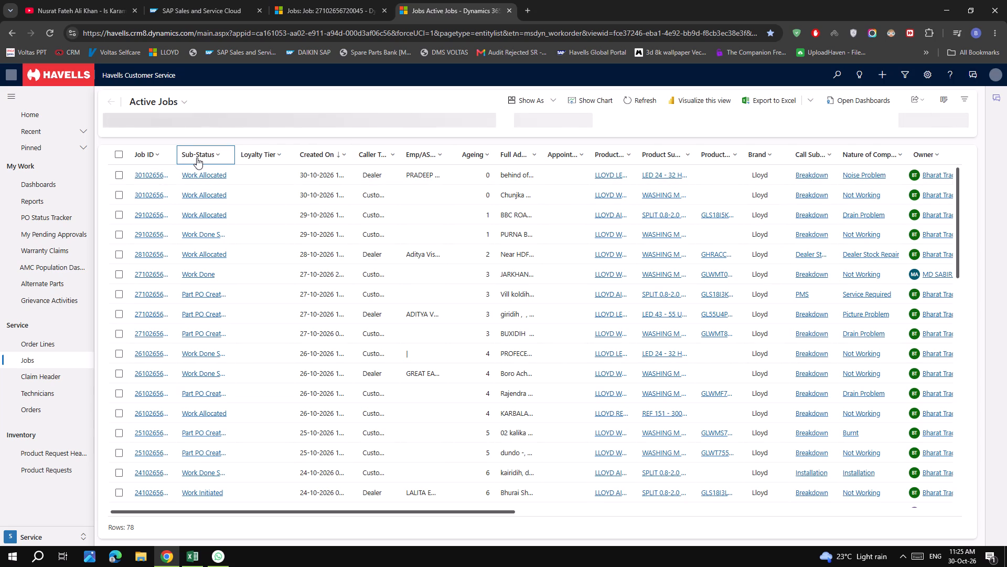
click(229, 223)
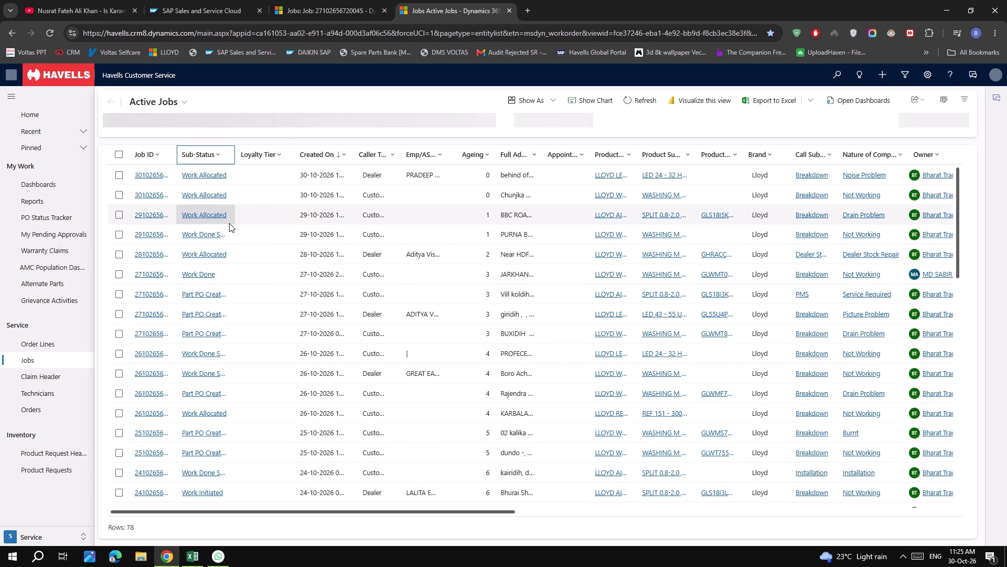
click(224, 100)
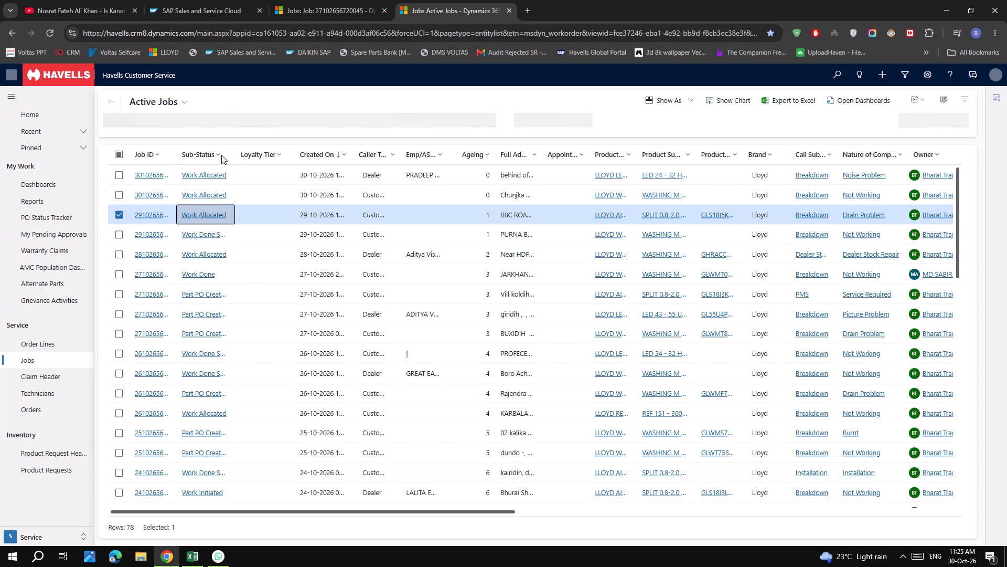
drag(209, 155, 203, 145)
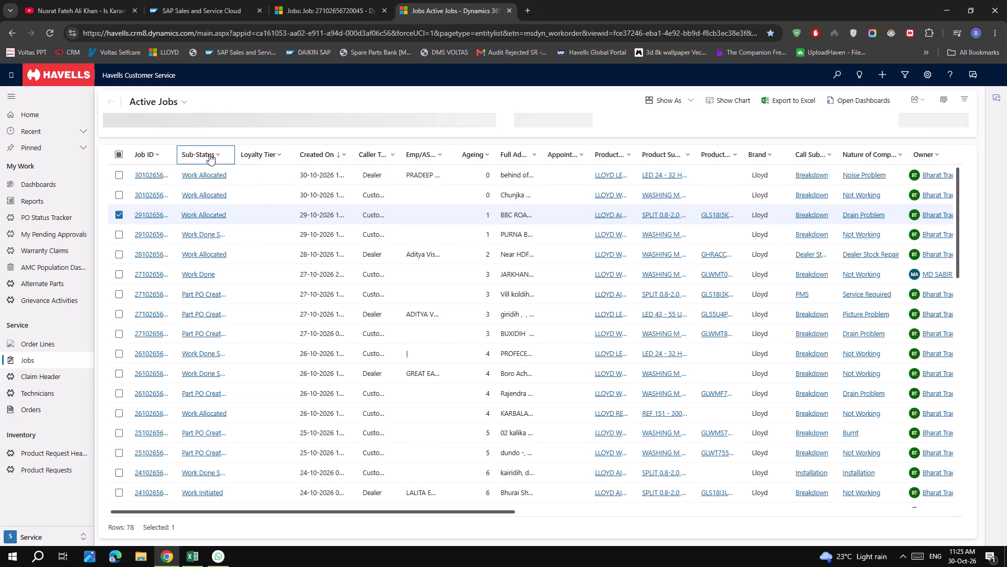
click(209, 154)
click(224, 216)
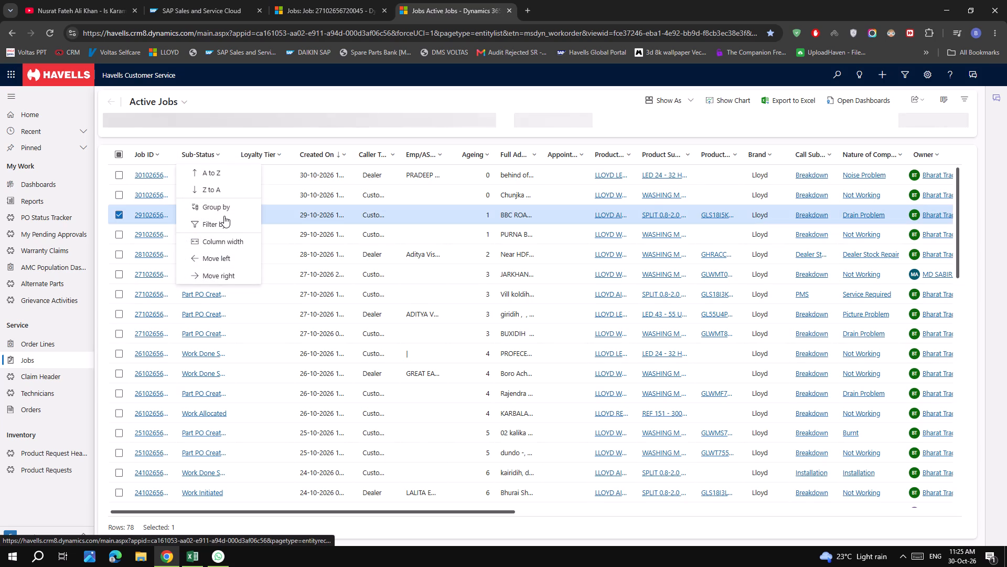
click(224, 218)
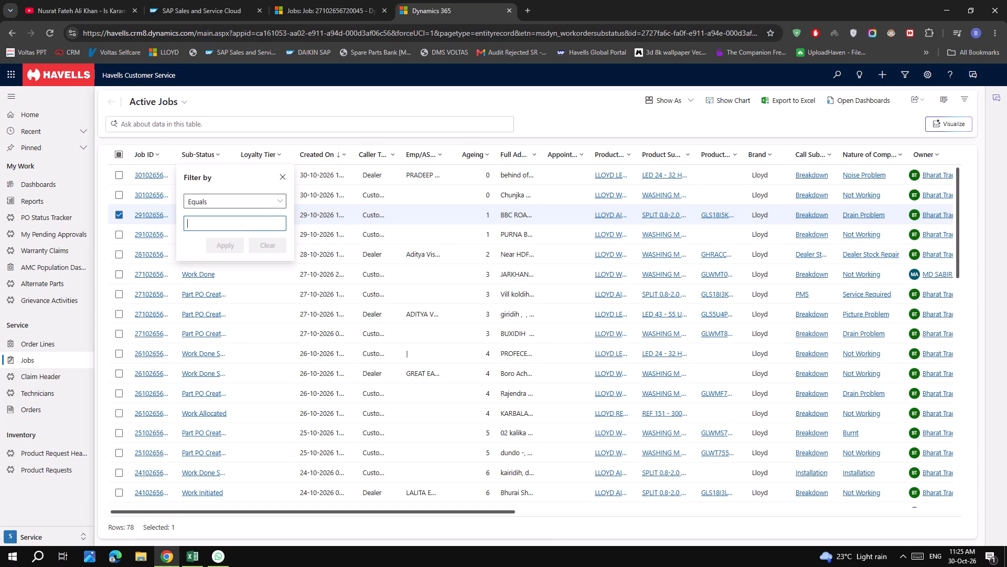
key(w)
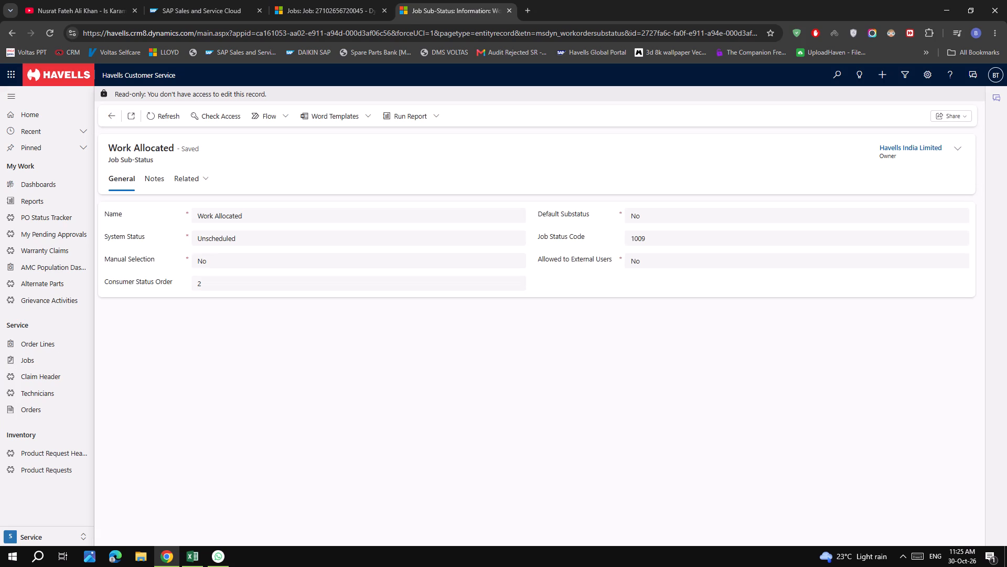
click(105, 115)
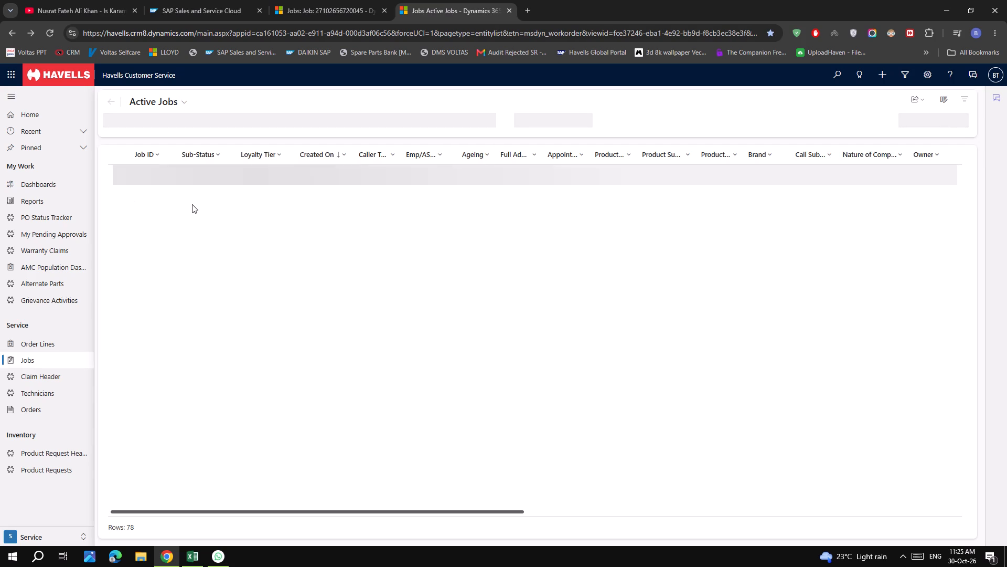
Filter the Active Jobs list to jobs whose Sub-Status equals Work Done SMS.
click(216, 158)
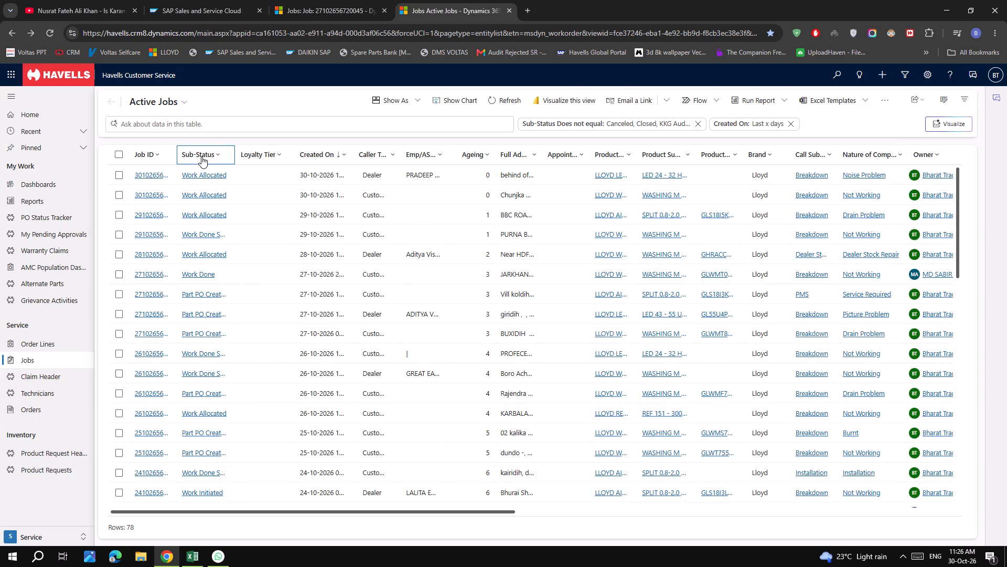
click(201, 156)
click(214, 228)
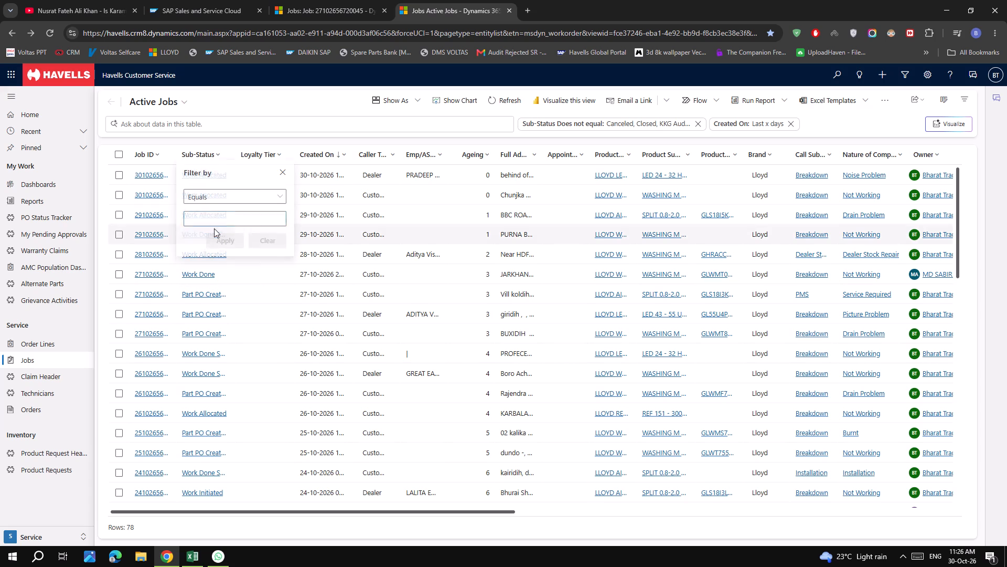
key(w)
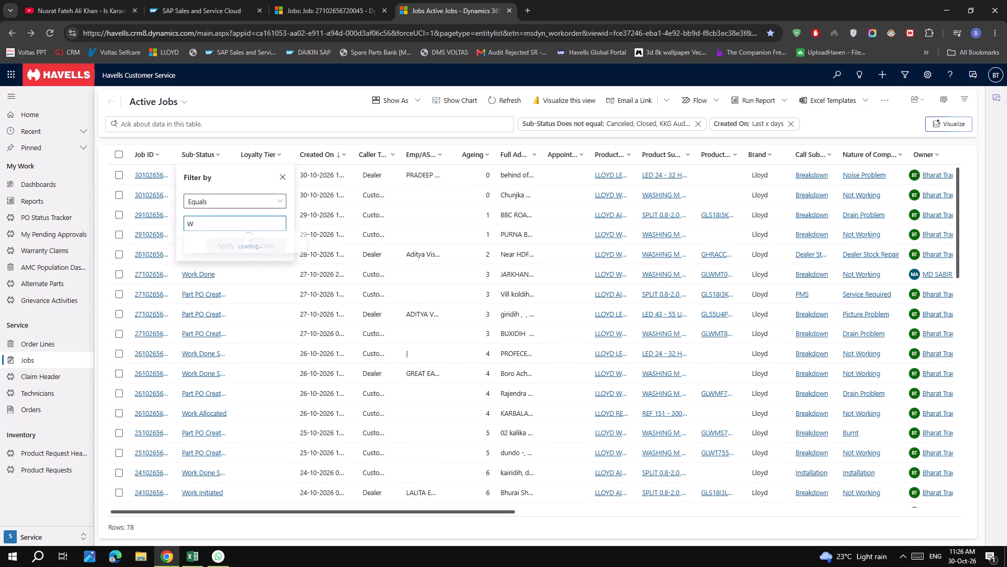
click(229, 260)
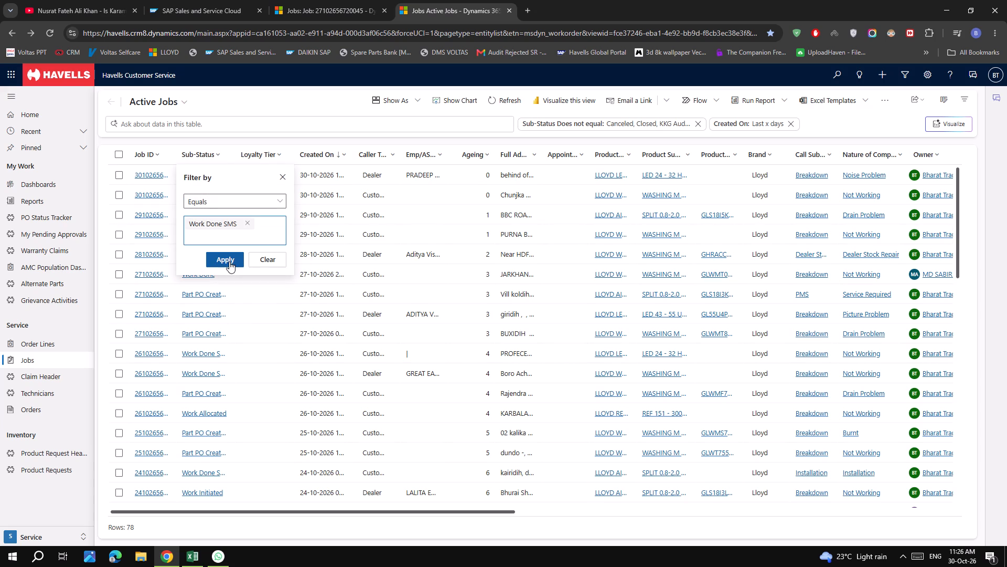
click(229, 262)
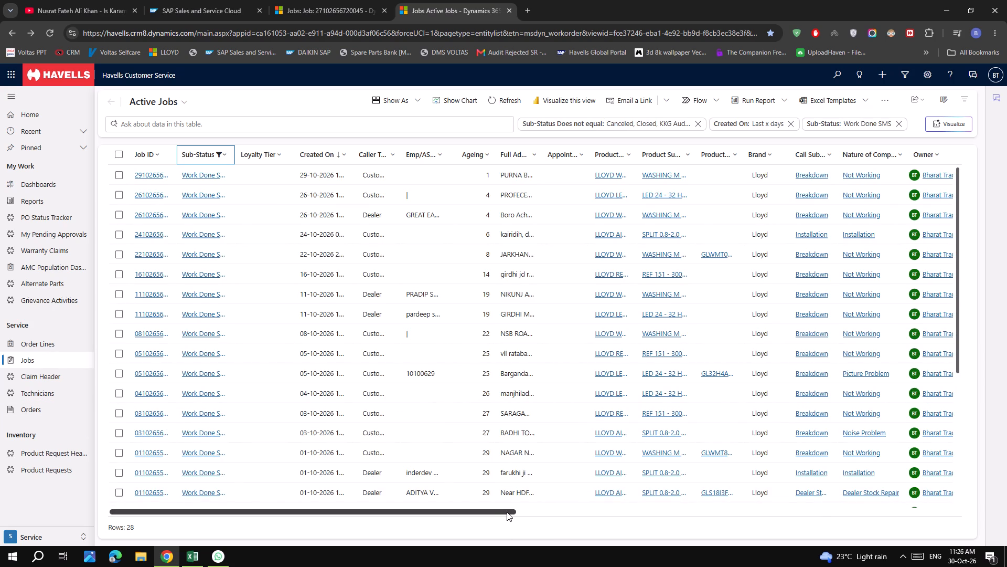
Look across the filtered jobs' columns, from job ID and creation date to owner, customer and branch.
drag(507, 512, 558, 515)
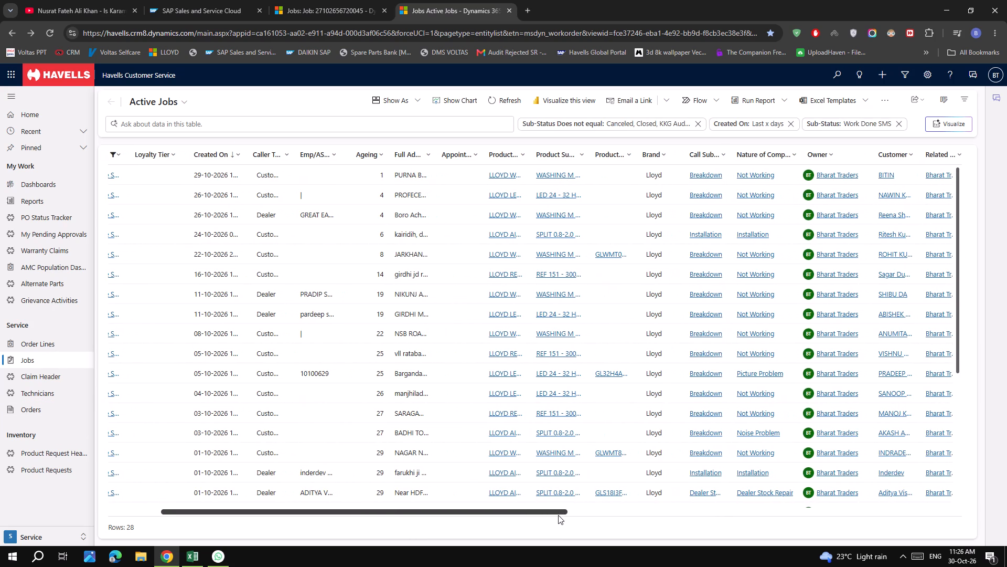
drag(558, 515, 493, 519)
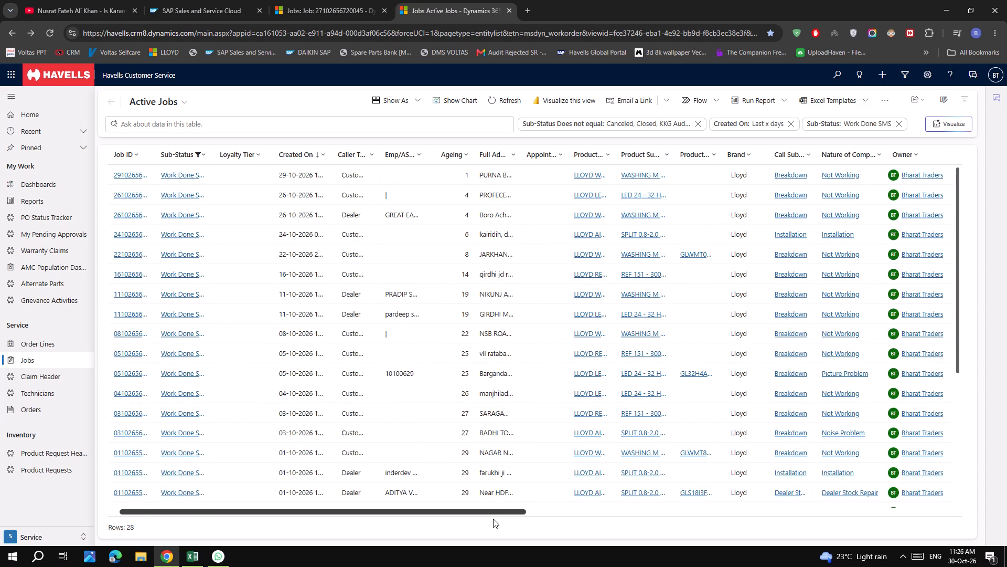
drag(493, 519, 565, 520)
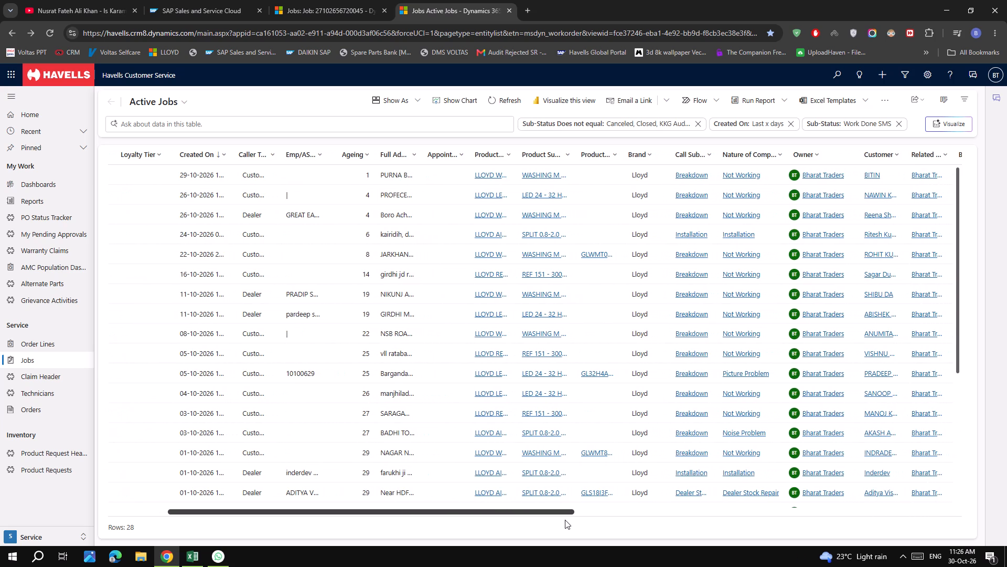
drag(565, 520, 569, 521)
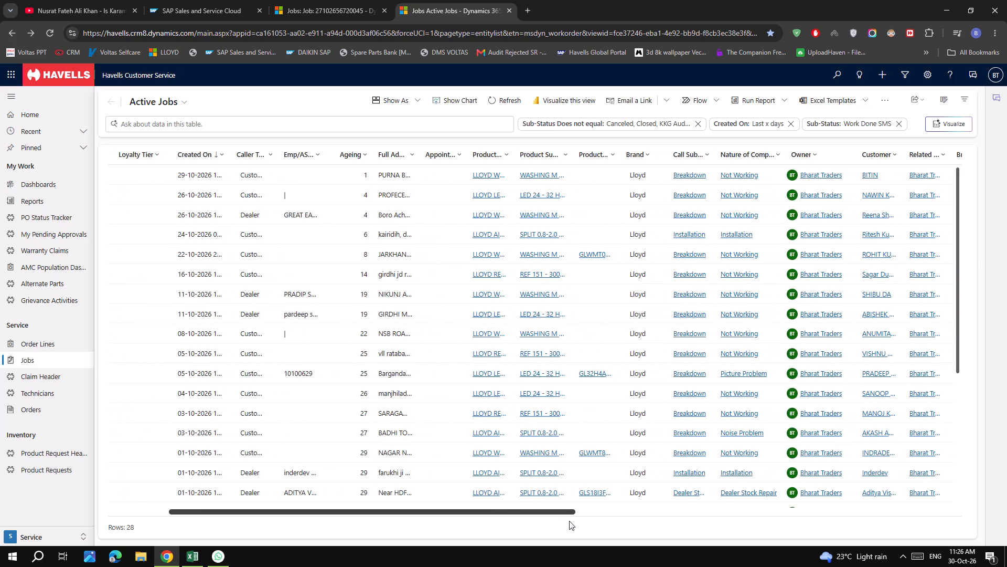
drag(569, 521, 582, 523)
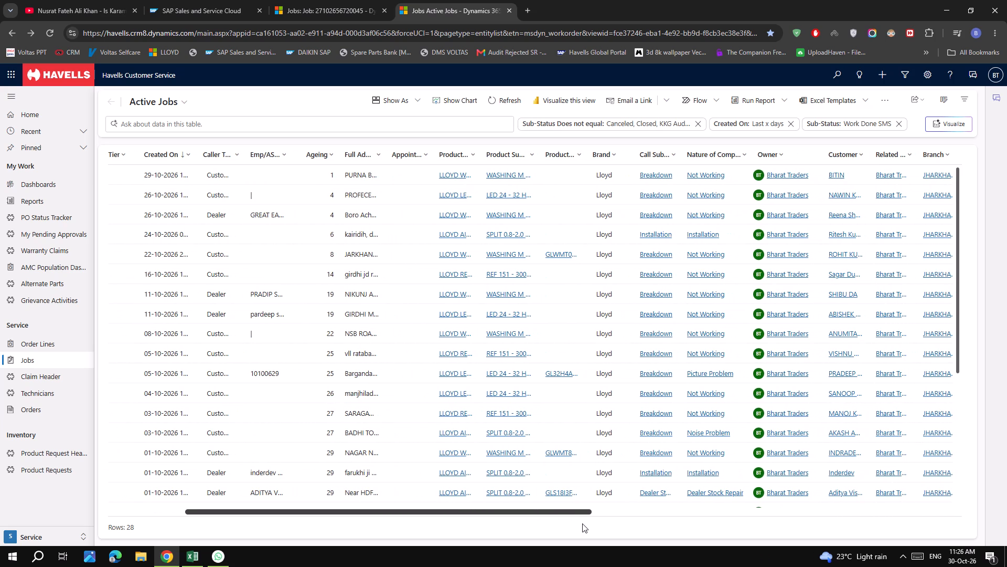
drag(582, 523, 581, 522)
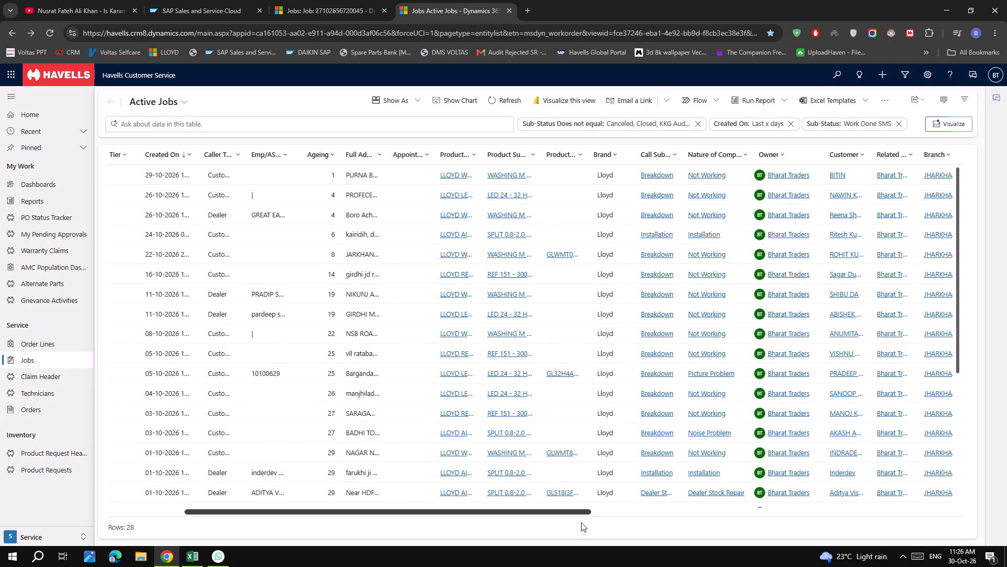
drag(581, 522, 581, 522)
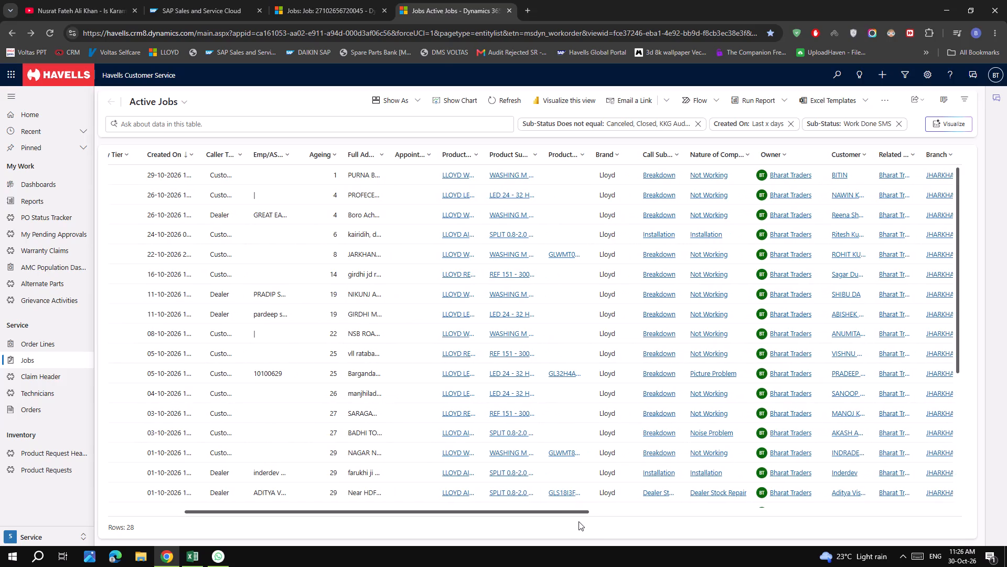
click(320, 4)
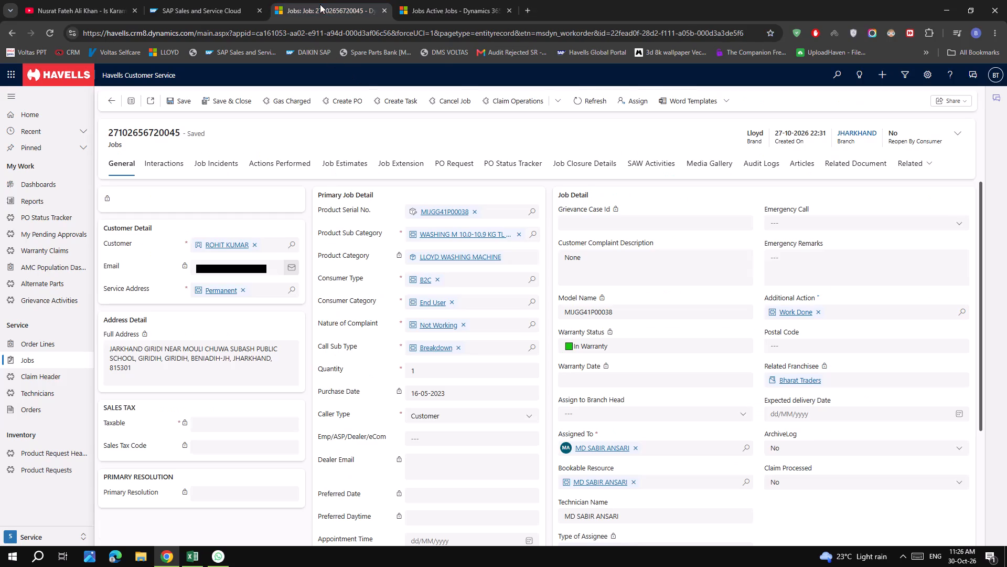
scroll(369, 149, up, 1)
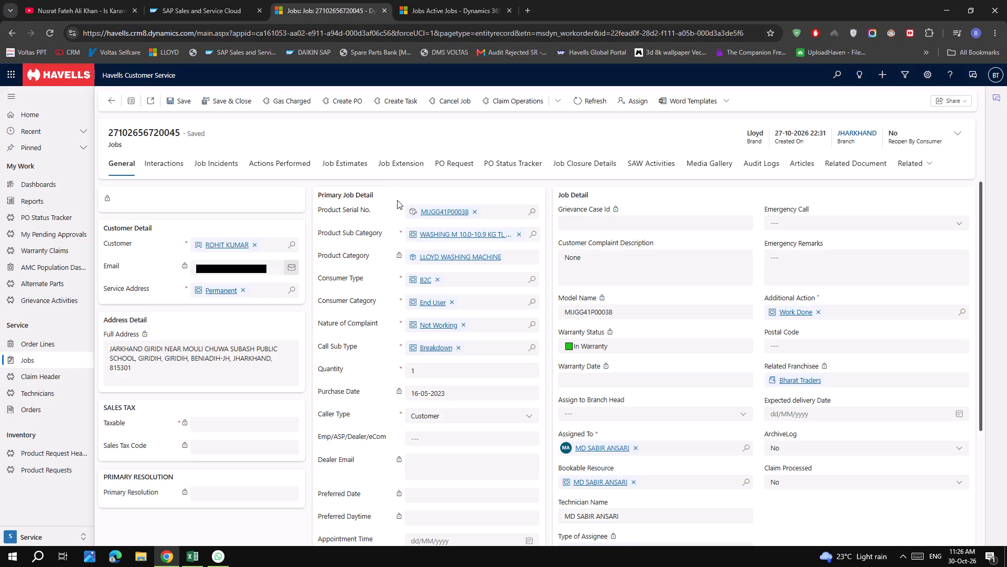
scroll(396, 208, down, 6)
scroll(394, 214, up, 9)
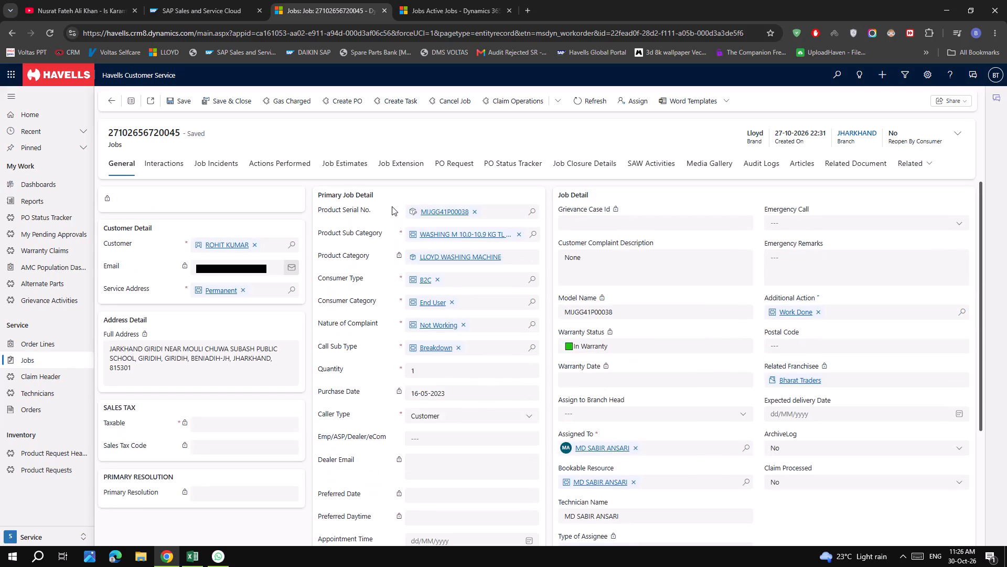
scroll(392, 206, up, 3)
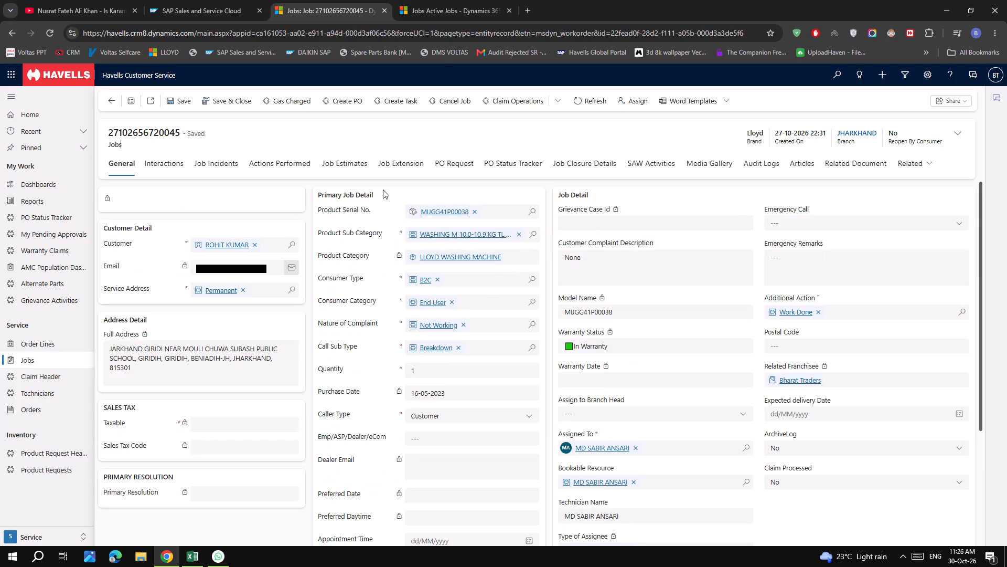
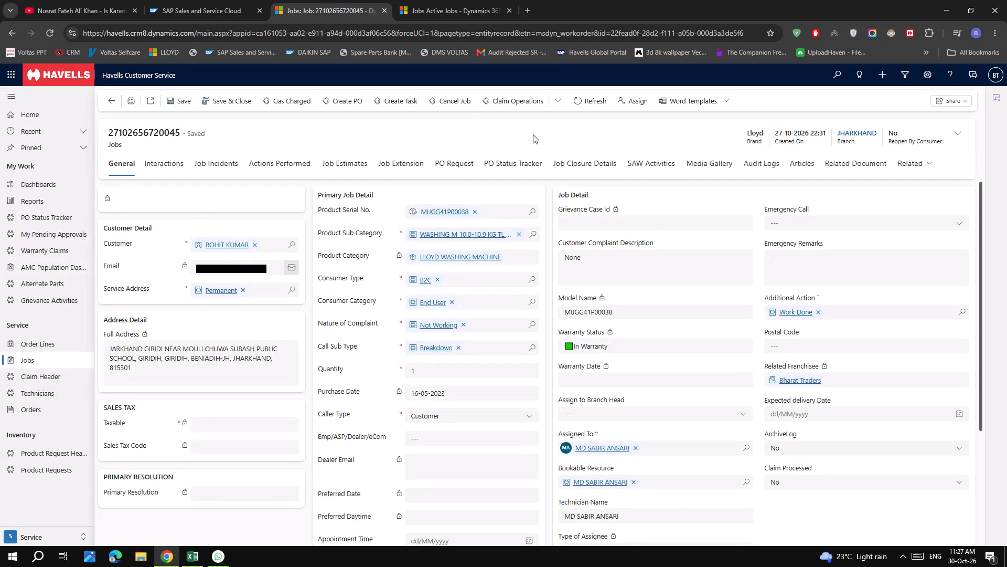
click(449, 209)
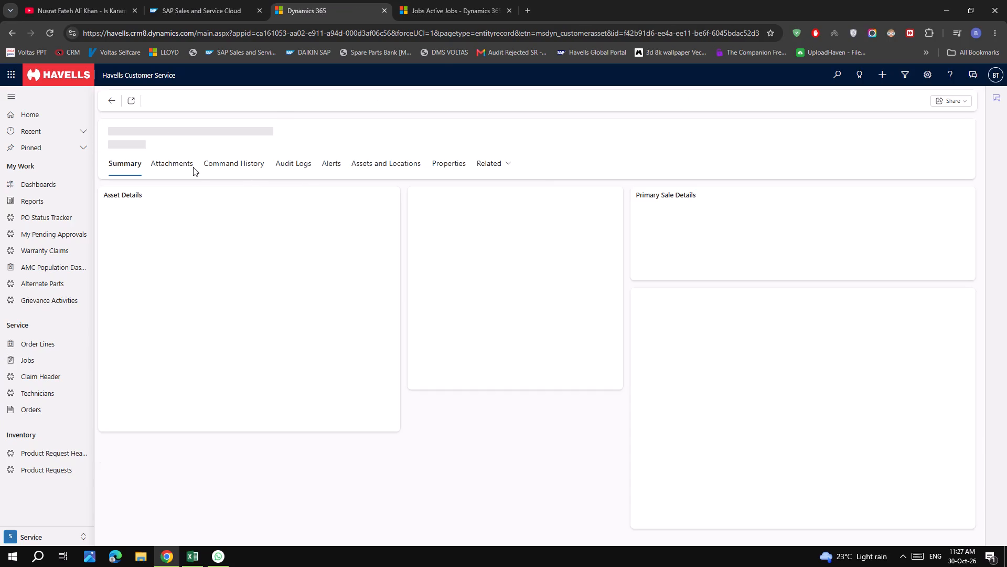
click(168, 166)
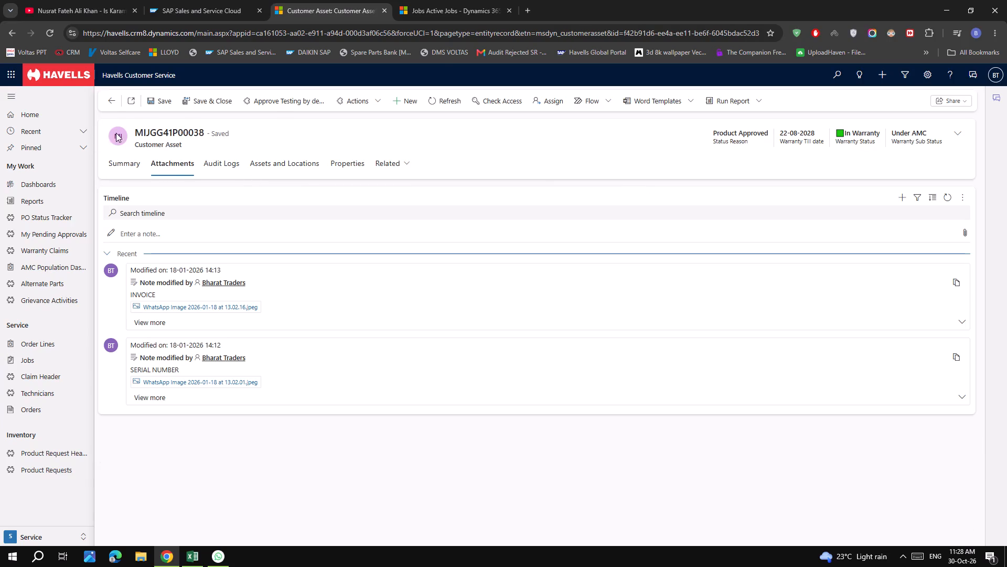
click(110, 103)
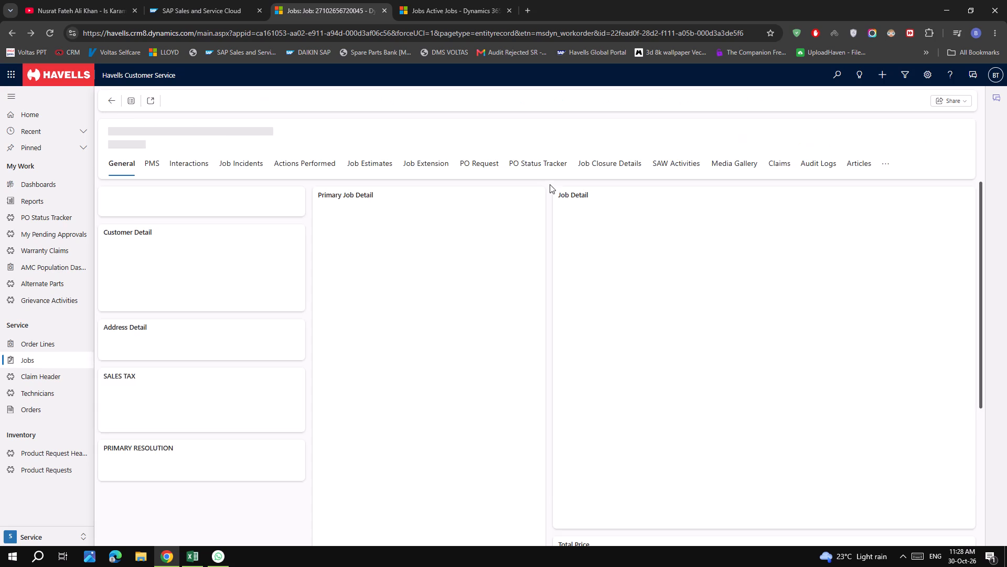
click(599, 167)
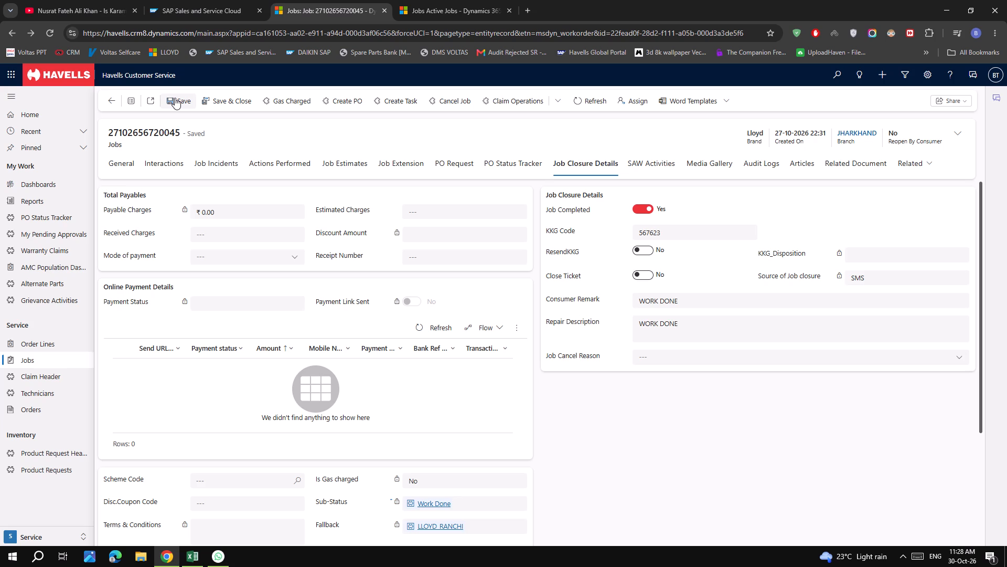
click(175, 98)
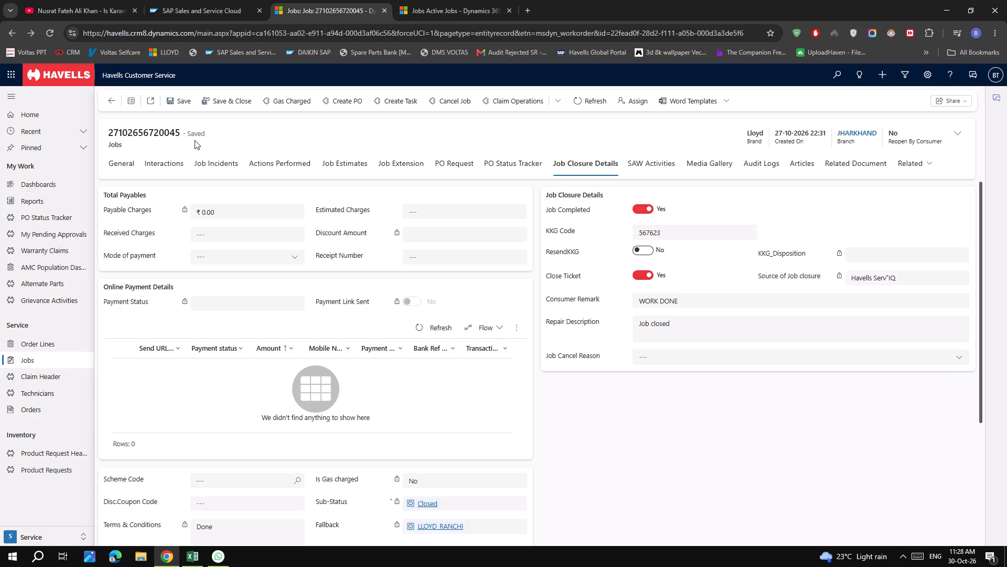
click(109, 168)
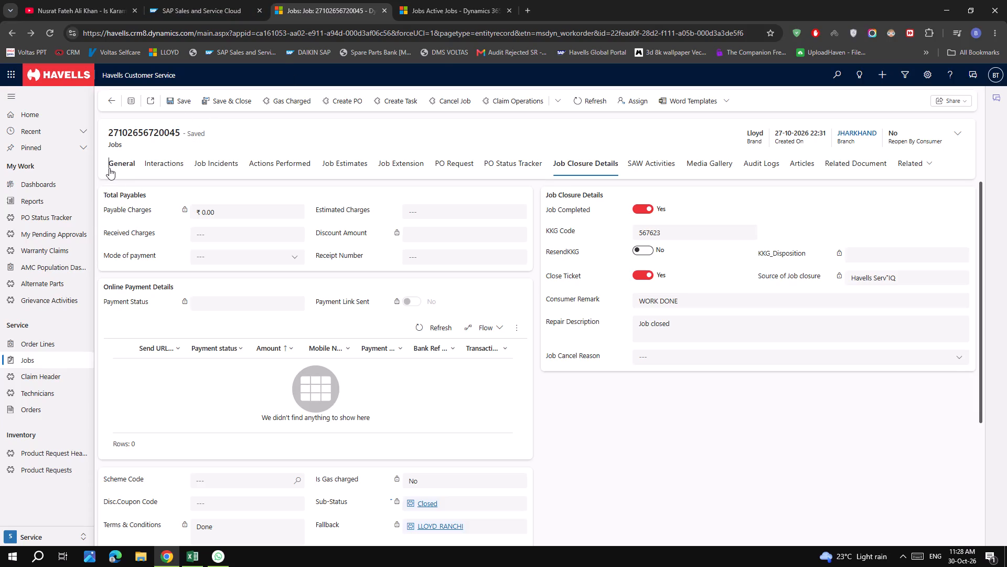
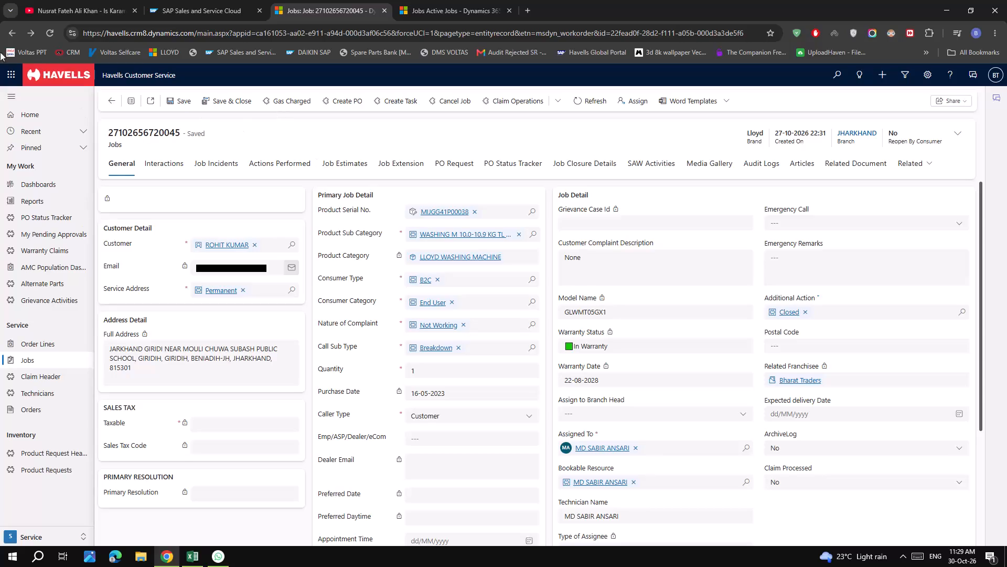
click(106, 105)
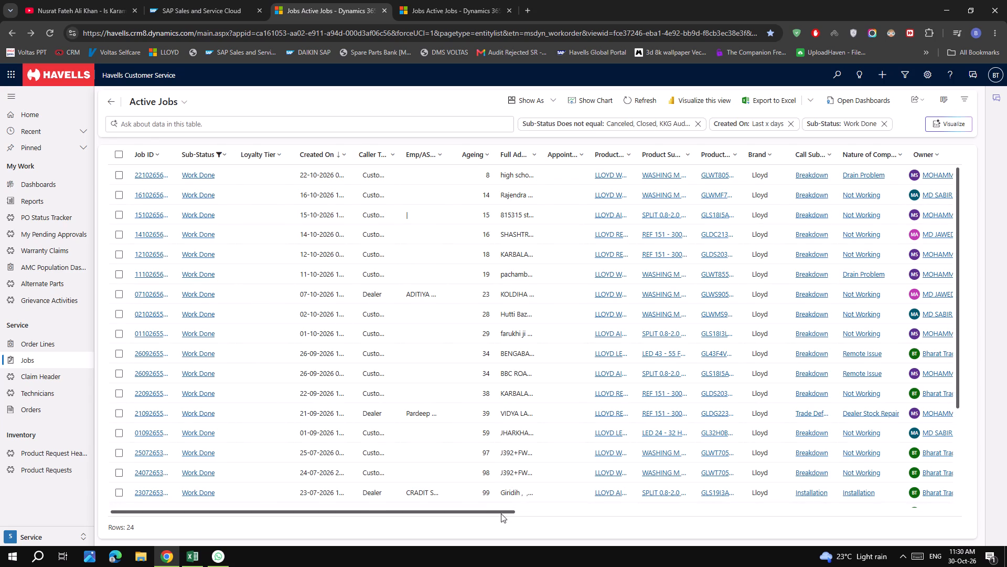
drag(501, 513, 486, 520)
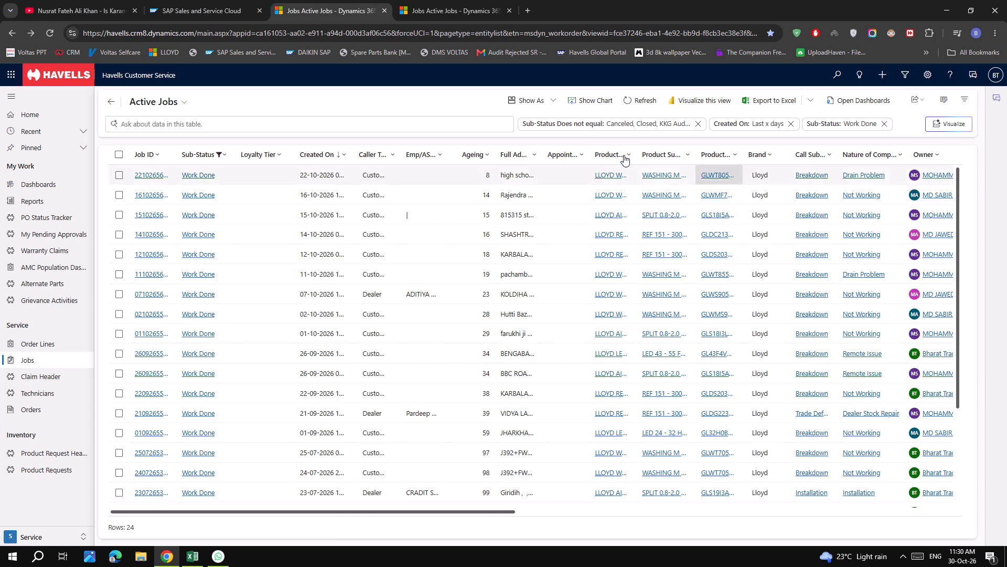
double_click(563, 174)
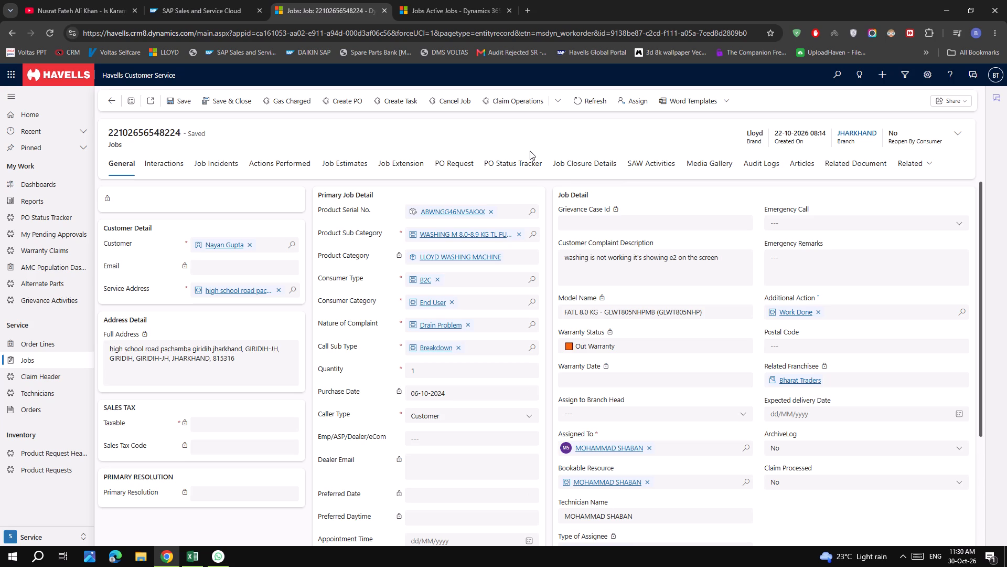
click(588, 167)
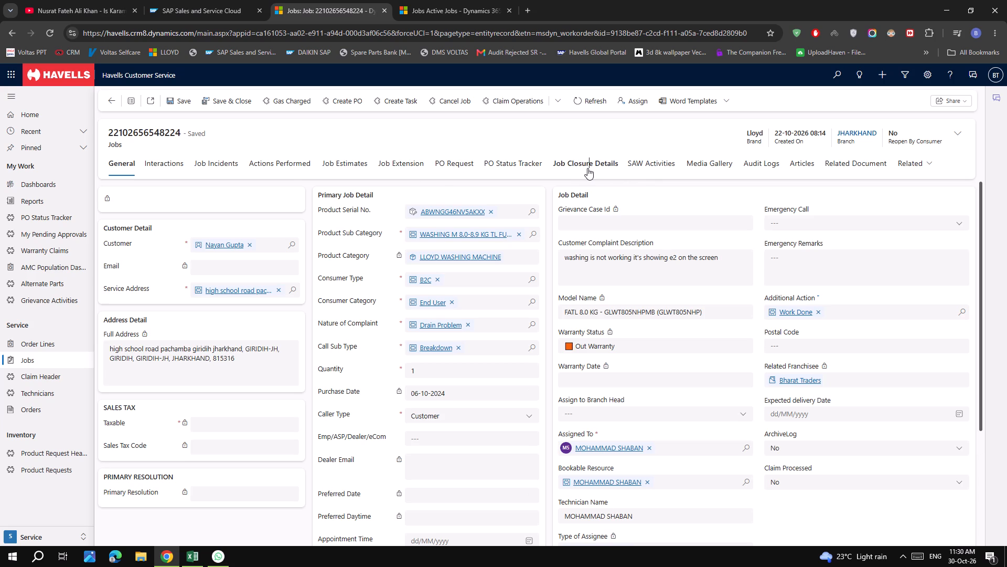
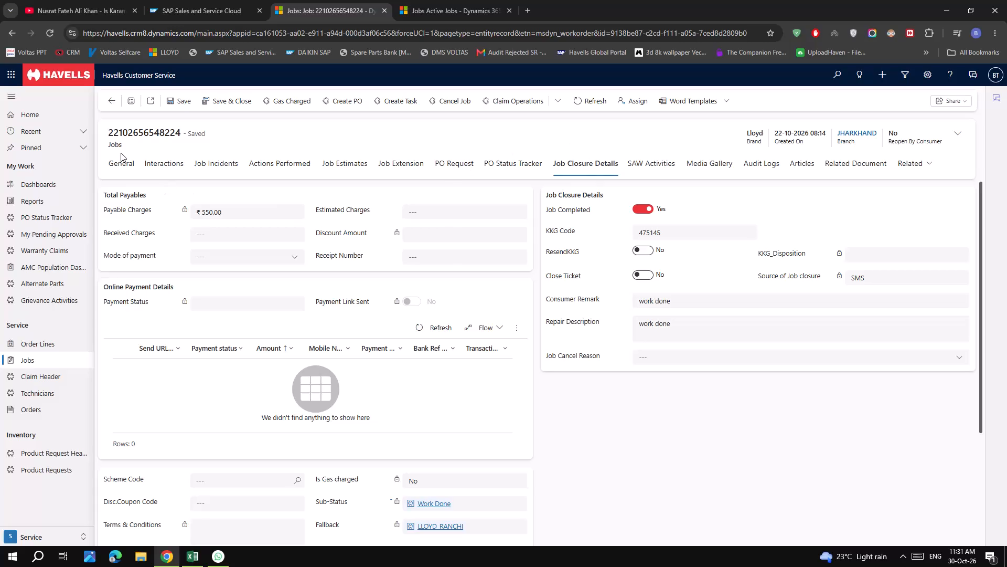
click(115, 170)
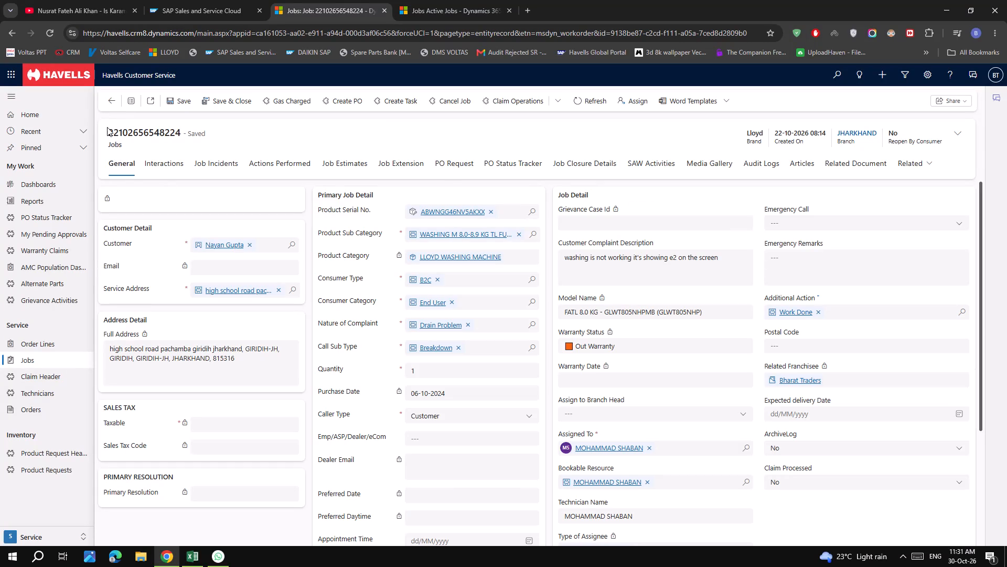
click(106, 103)
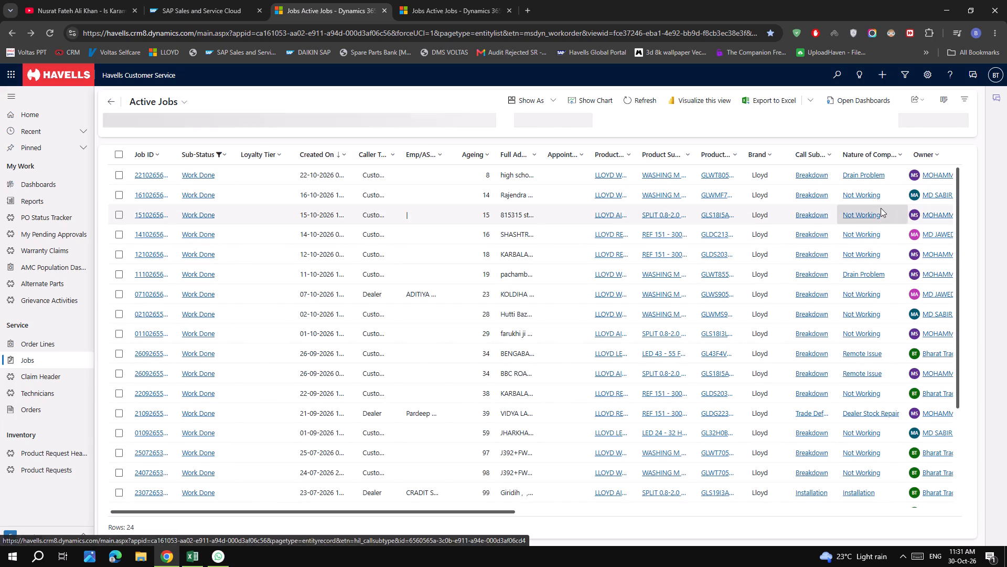
click(562, 194)
double_click(562, 194)
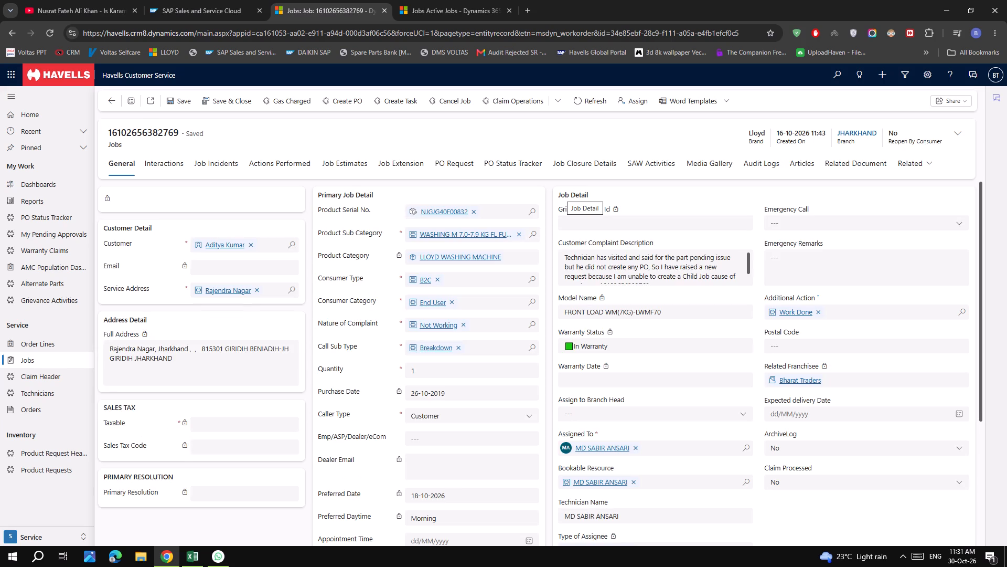
click(585, 175)
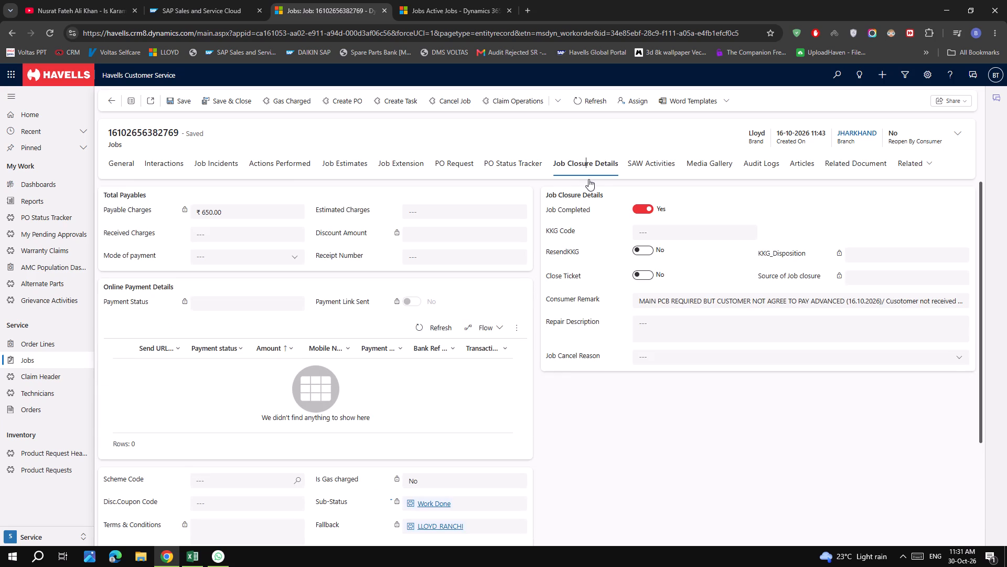
click(676, 234)
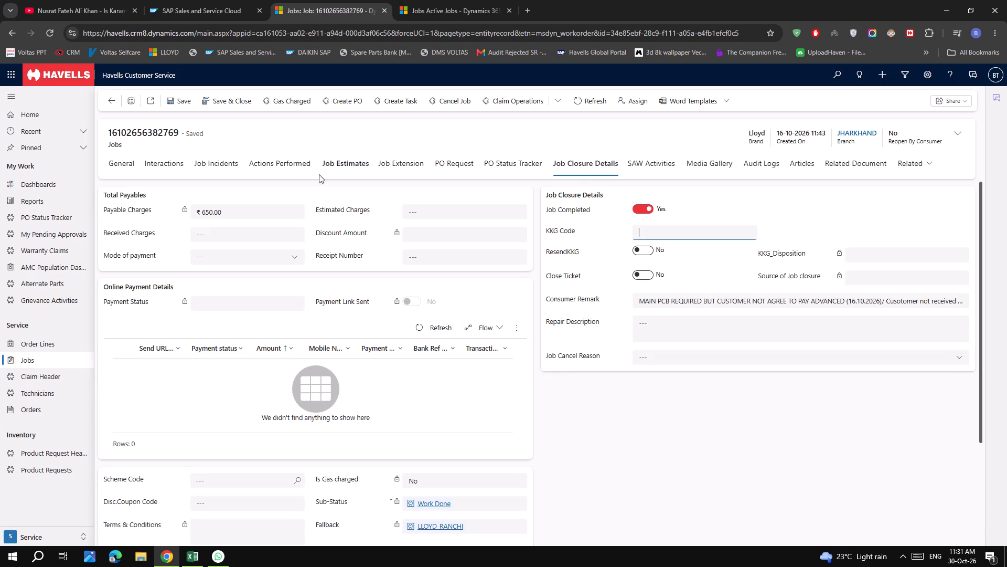
click(109, 107)
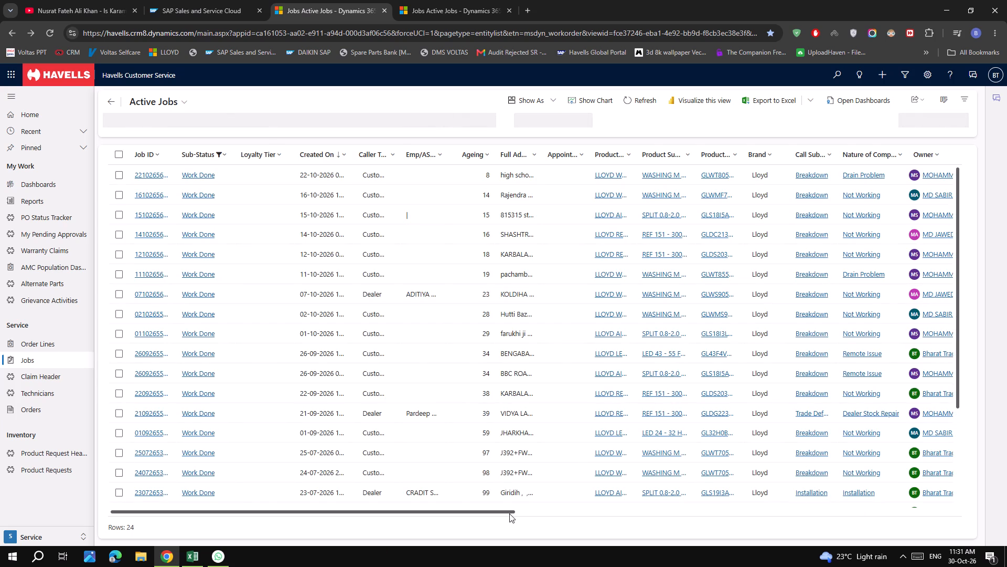
drag(509, 513, 552, 512)
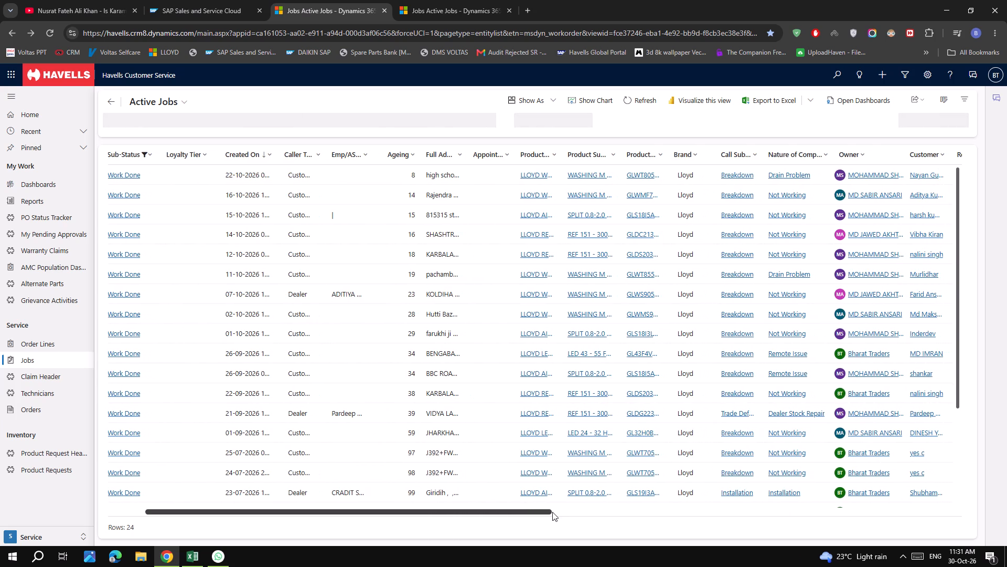
drag(552, 512, 567, 514)
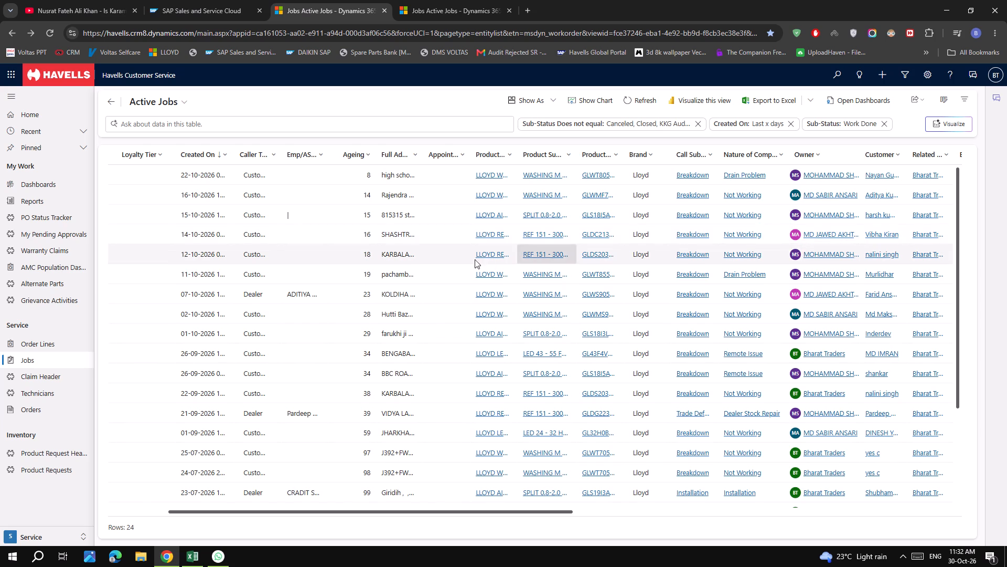
double_click(432, 232)
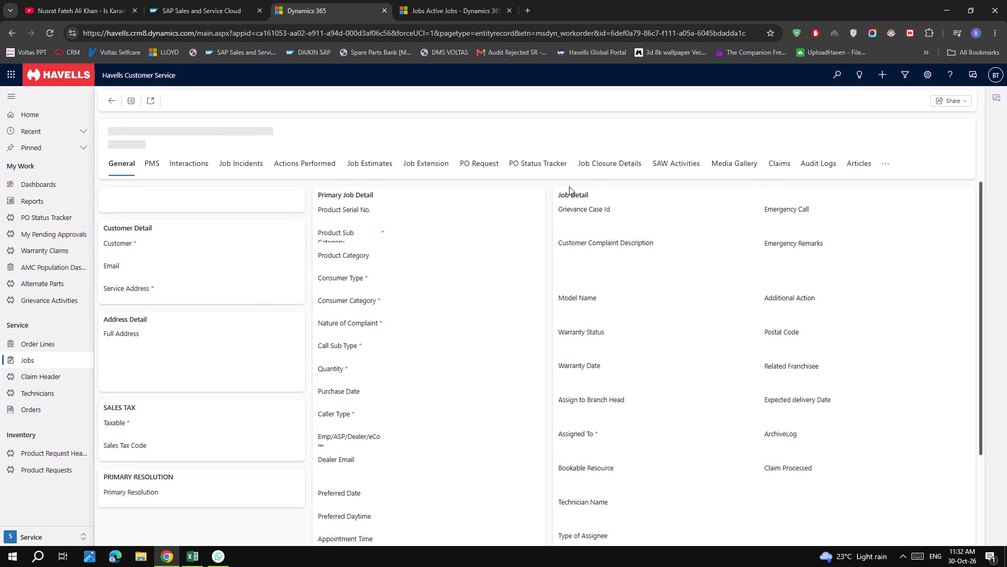
click(631, 163)
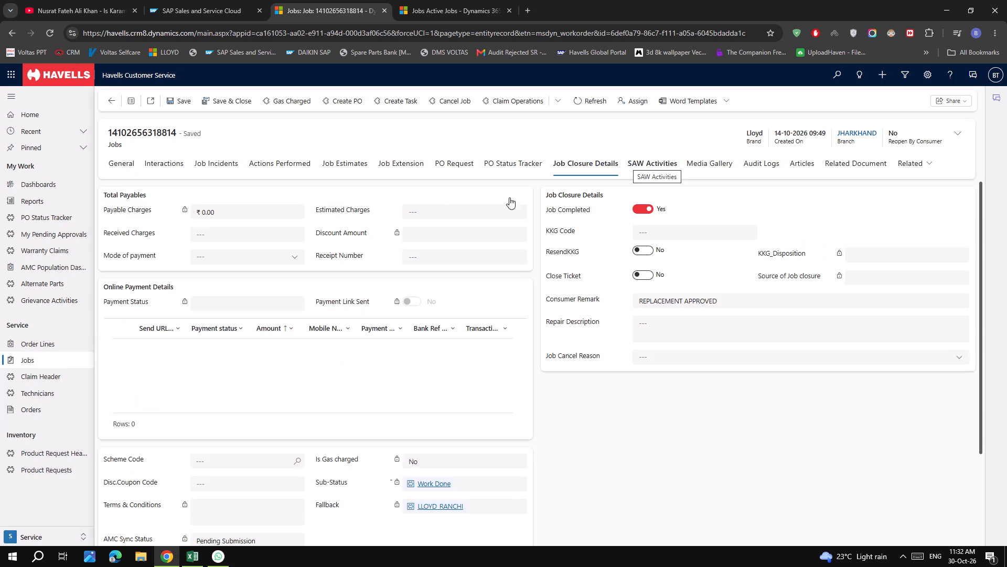
click(110, 98)
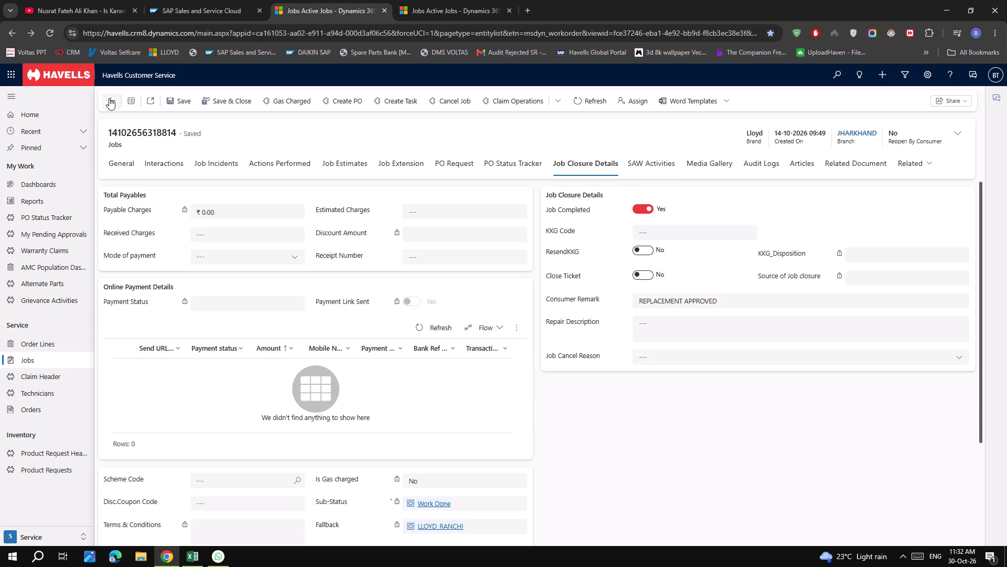
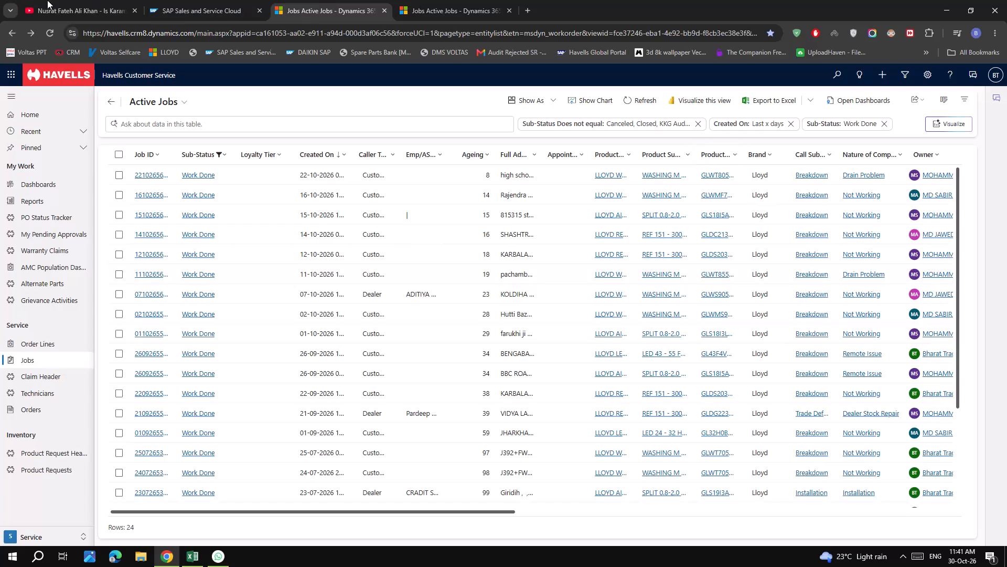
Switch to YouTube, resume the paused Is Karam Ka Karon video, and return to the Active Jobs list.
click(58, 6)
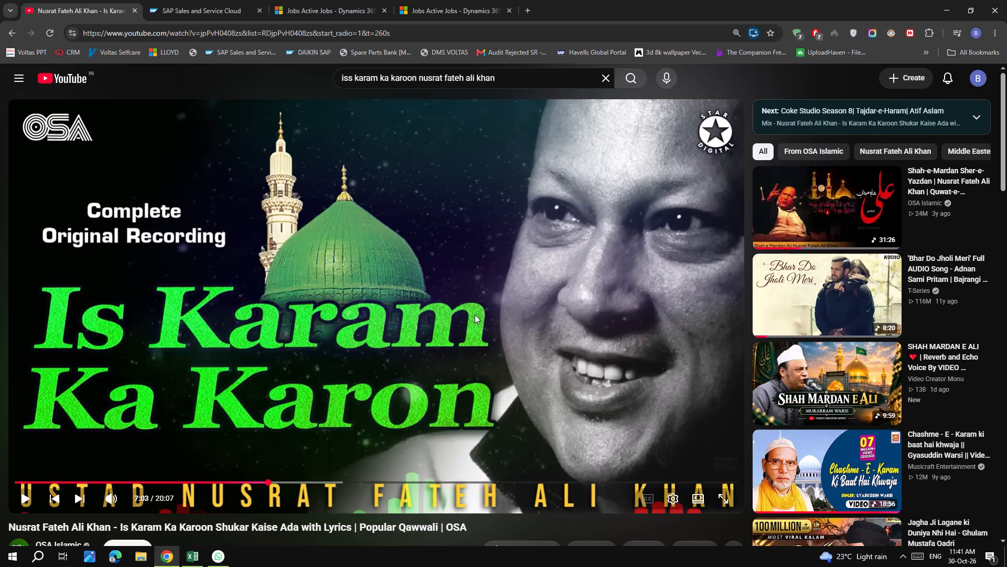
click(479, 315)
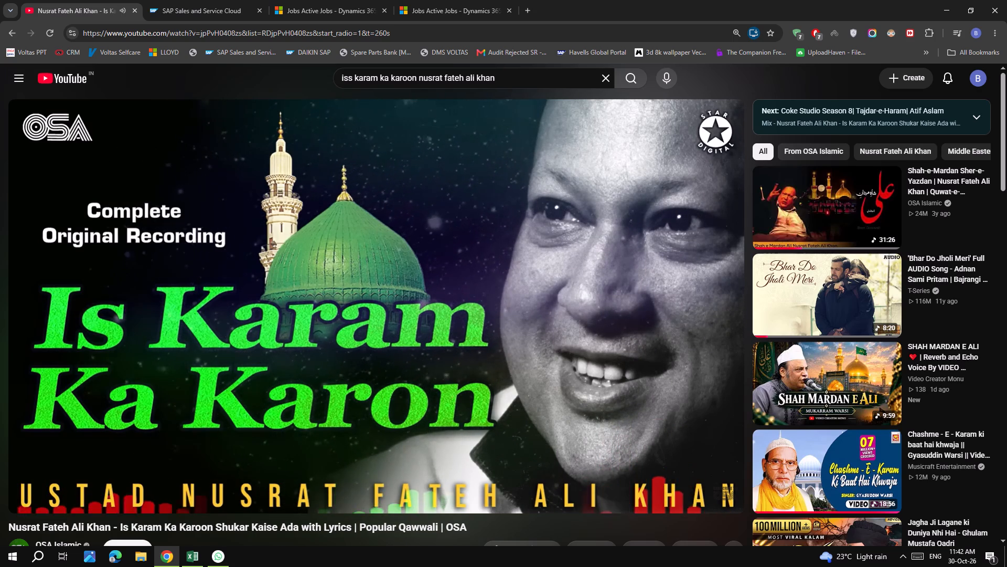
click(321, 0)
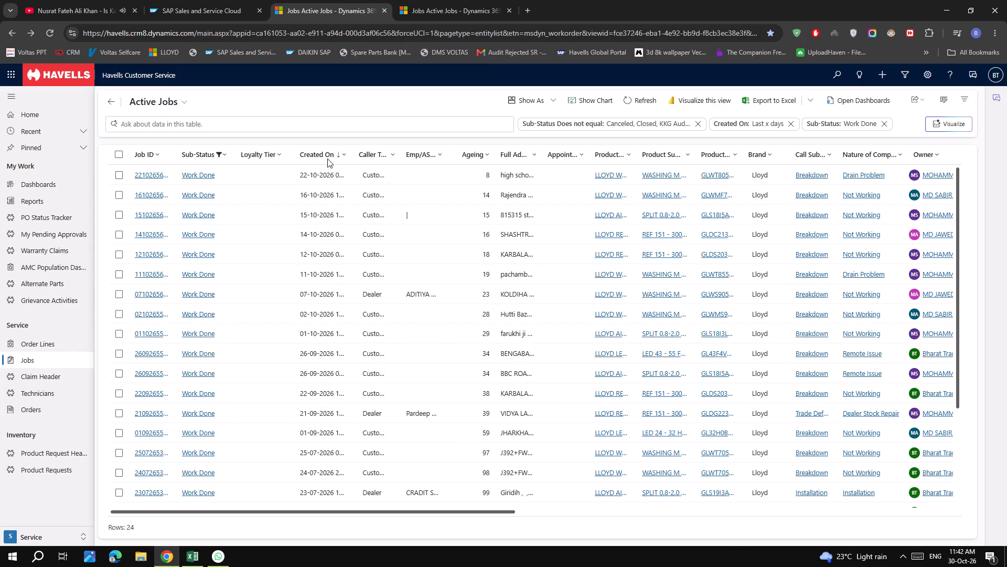
Switch to the Active Jobs list filtered to Work Done SMS and examine its jobs from ageing across to district.
scroll(342, 181, up, 4)
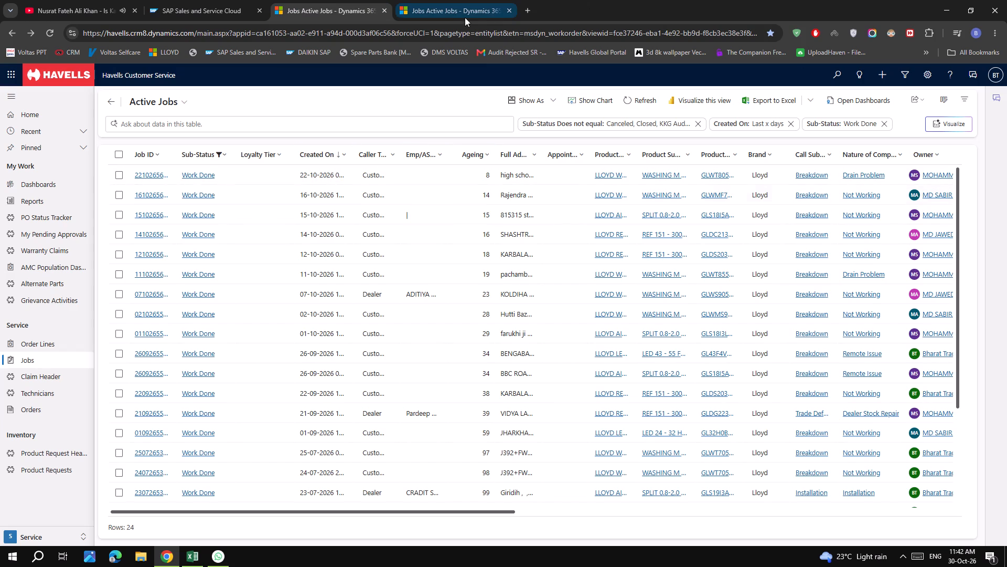
click(458, 13)
scroll(383, 284, up, 2)
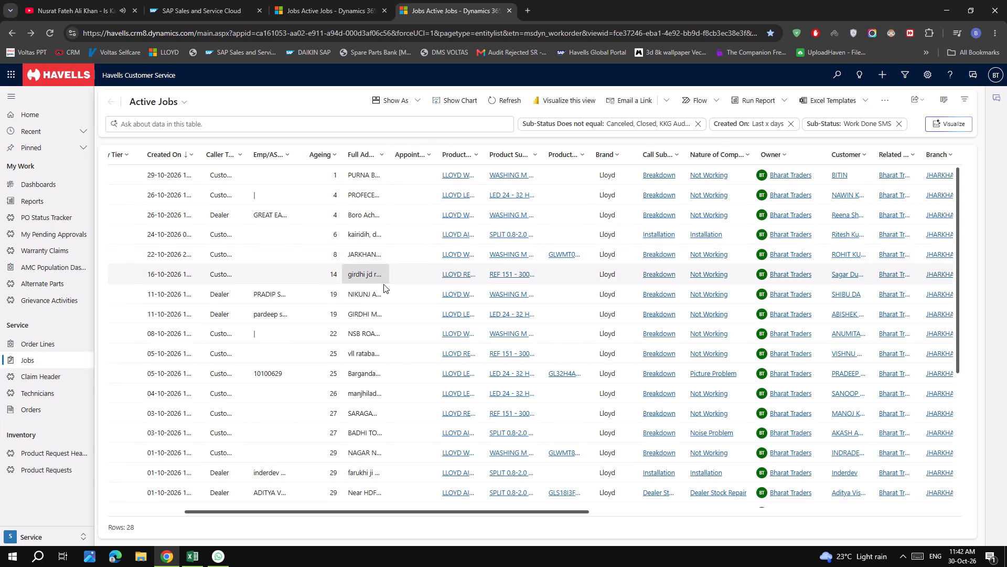
scroll(383, 284, up, 2)
scroll(119, 270, up, 1)
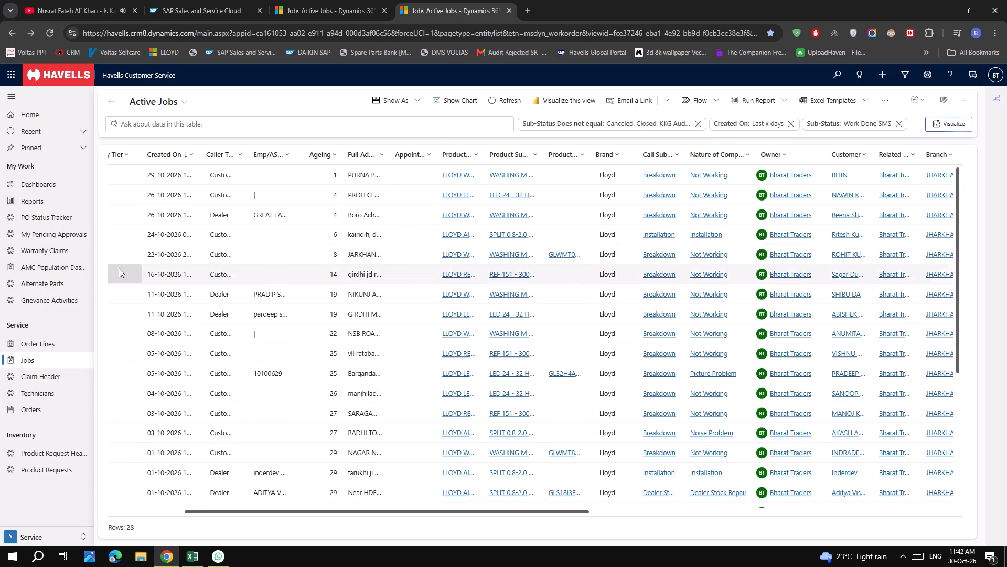
scroll(119, 268, up, 6)
drag(297, 513, 294, 512)
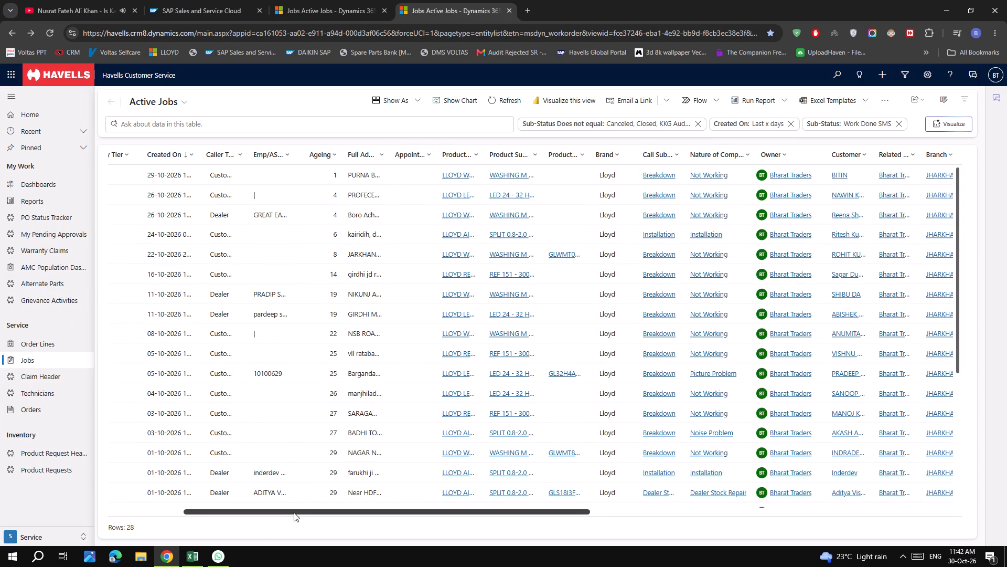
drag(294, 512, 349, 534)
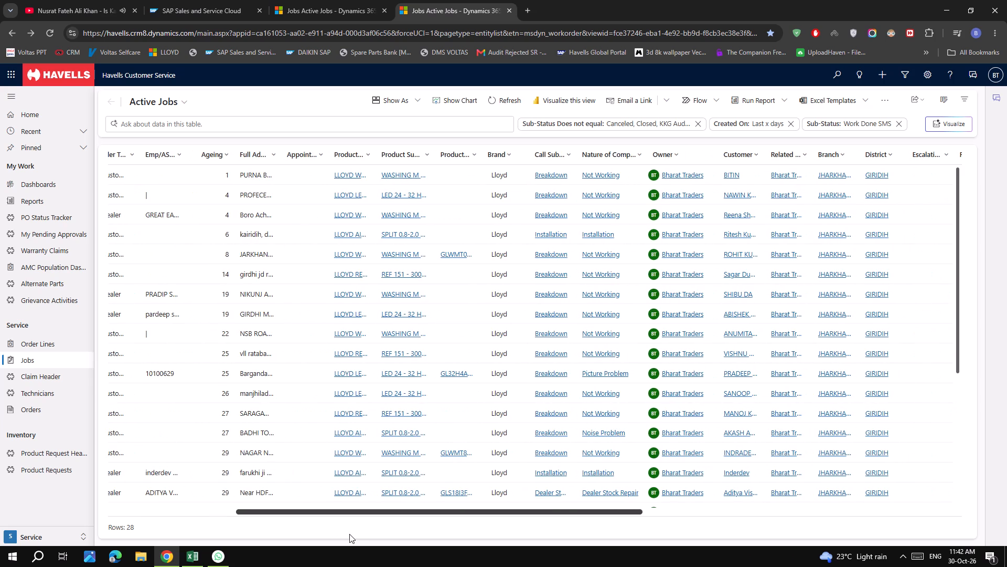
drag(349, 534, 348, 538)
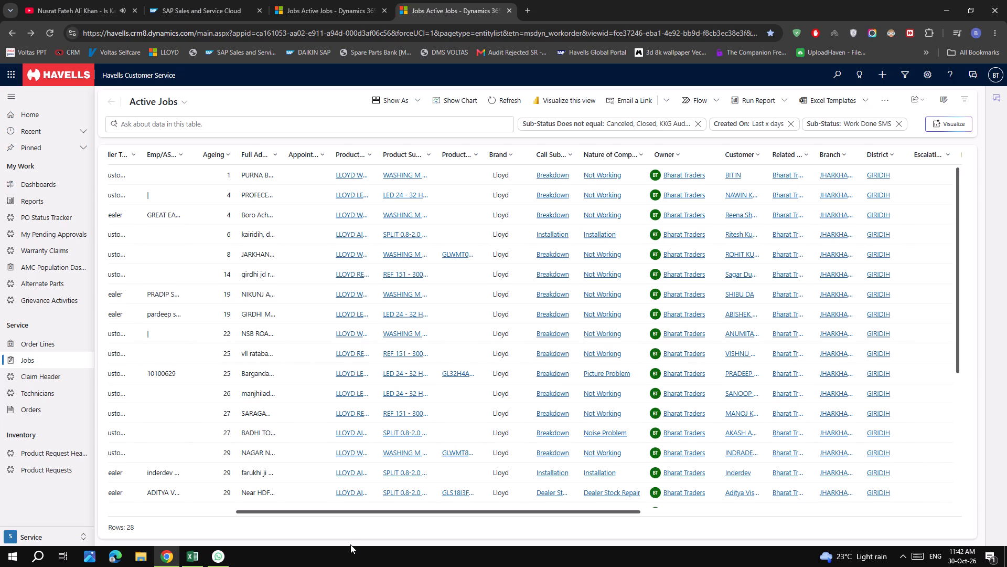
scroll(700, 226, up, 3)
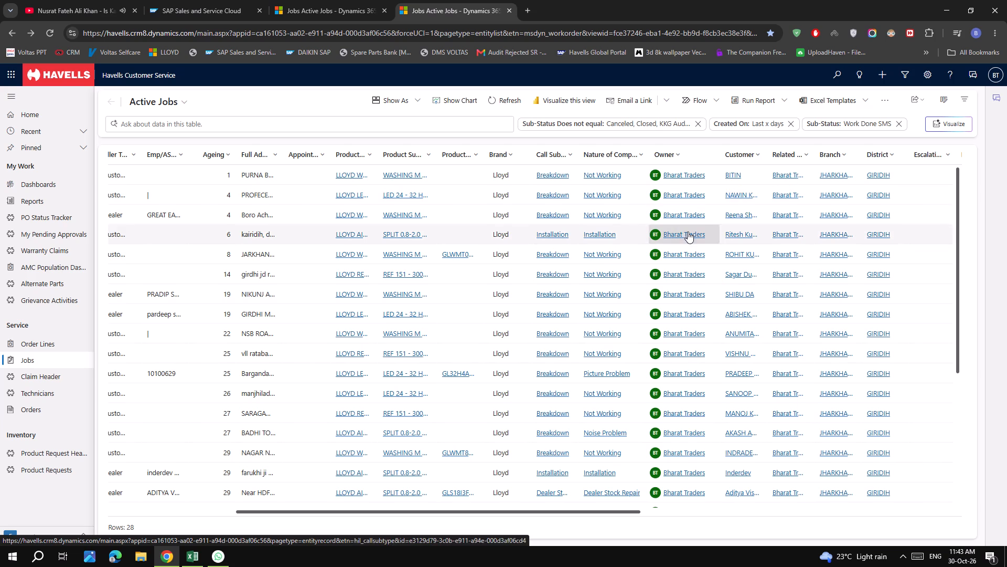
scroll(684, 198, up, 6)
Return to the Work Done jobs list and reload Jobs without the Work Done status filter.
click(291, 0)
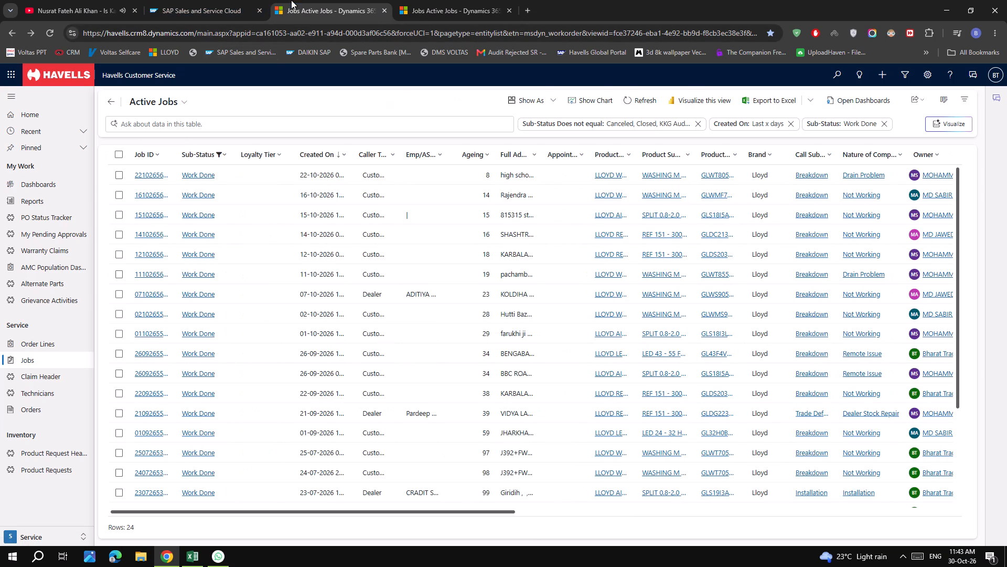
click(37, 361)
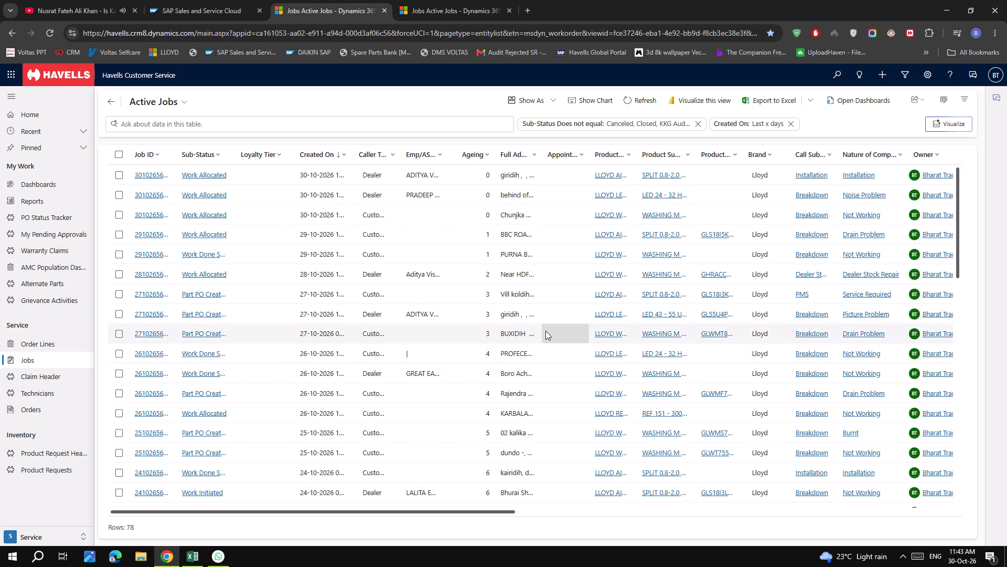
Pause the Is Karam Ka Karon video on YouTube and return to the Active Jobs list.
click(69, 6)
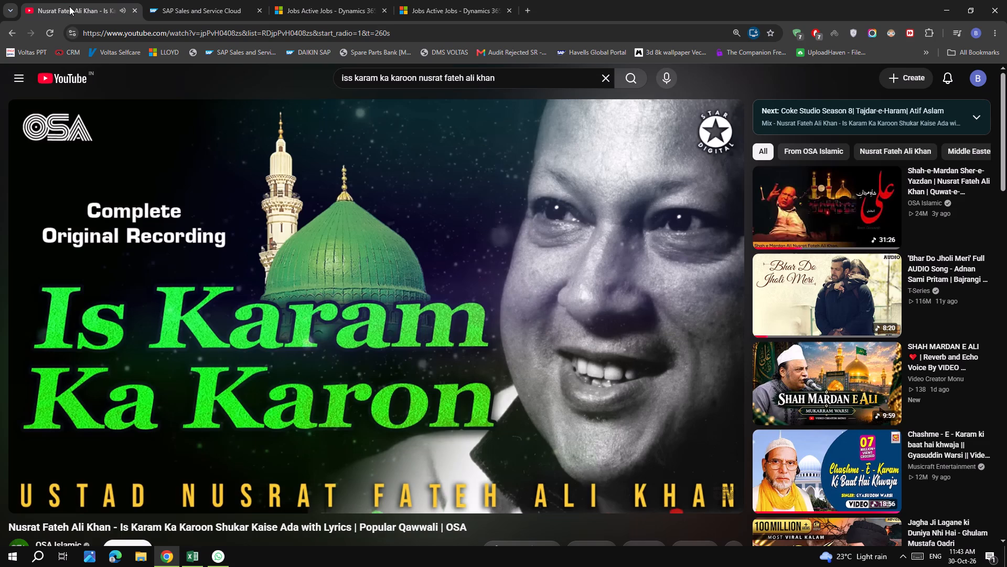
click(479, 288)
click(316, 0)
scroll(464, 196, up, 2)
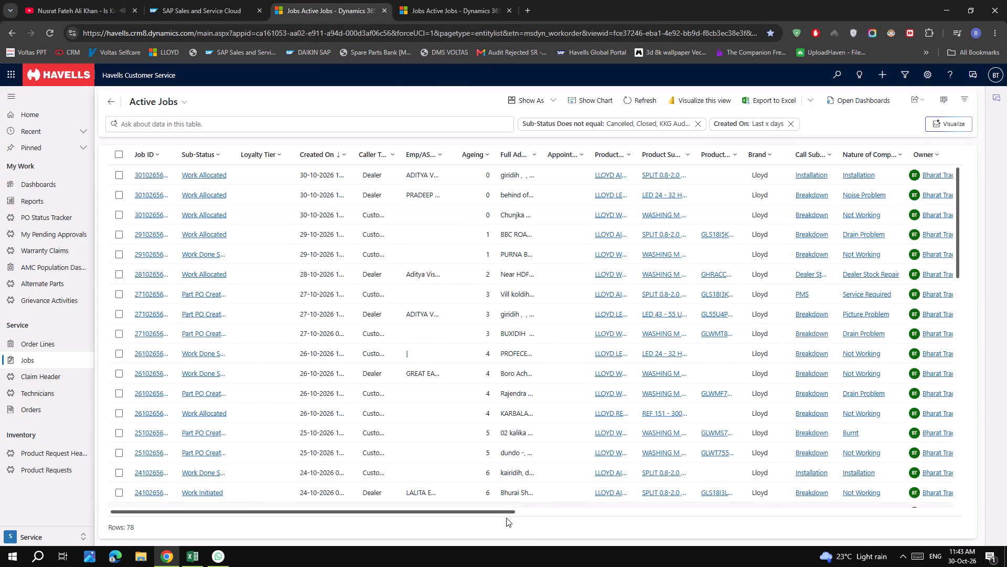
drag(510, 514, 588, 525)
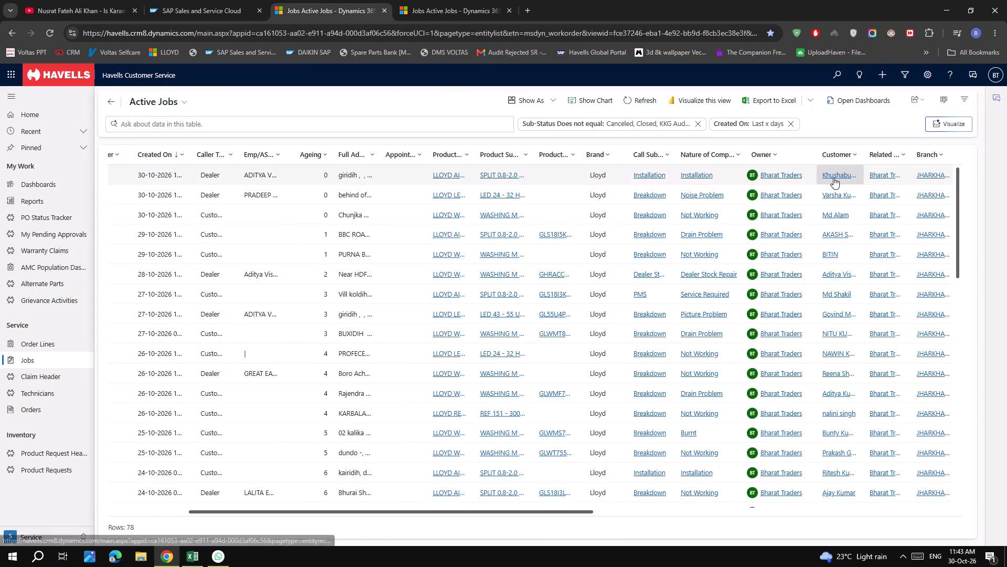
double_click(421, 176)
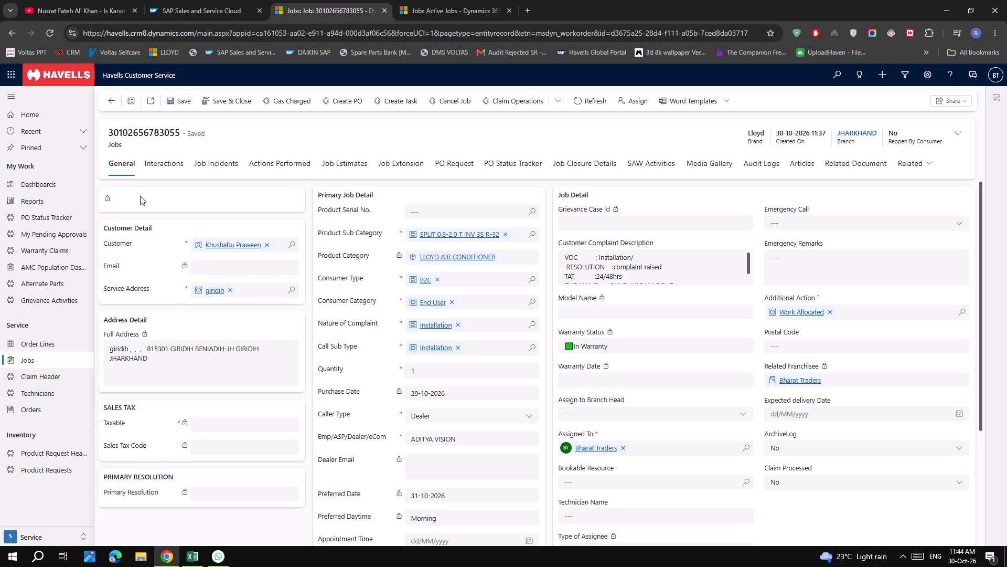
click(153, 171)
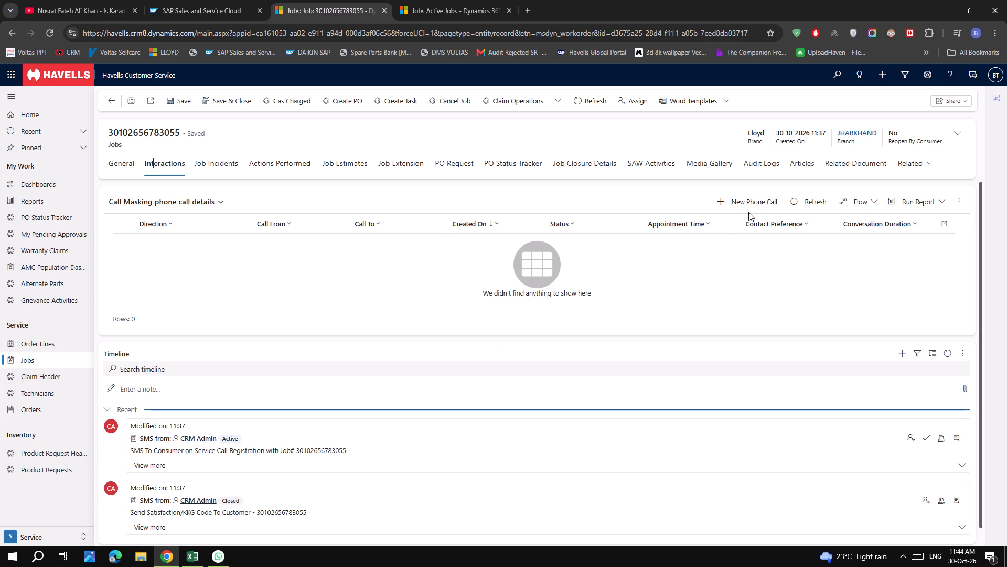
scroll(751, 213, up, 2)
click(745, 202)
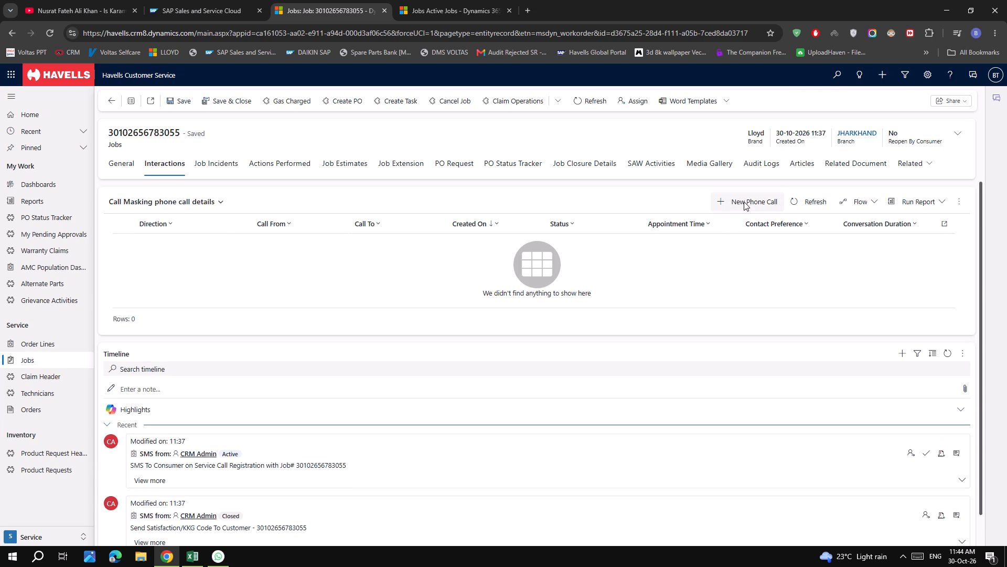
click(918, 134)
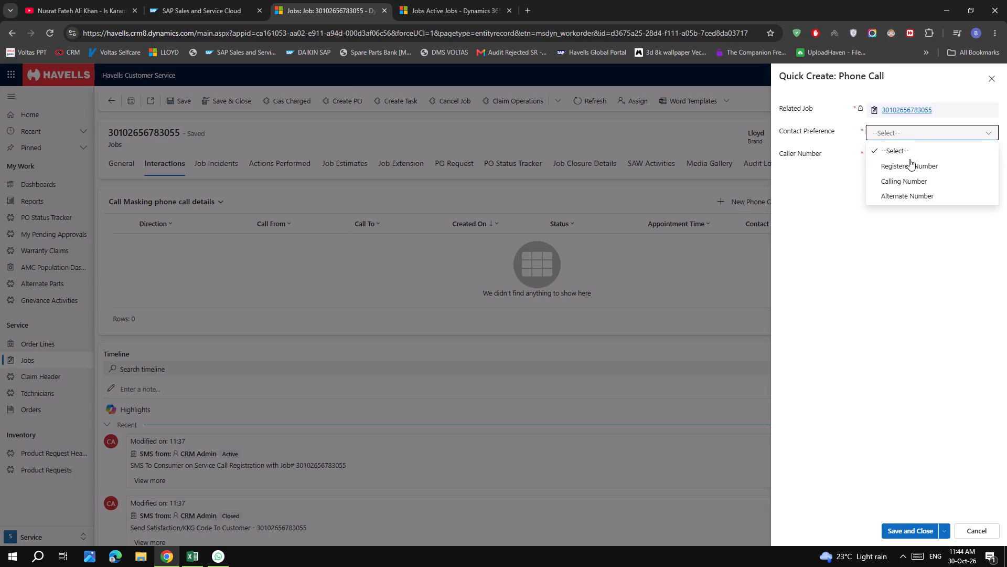
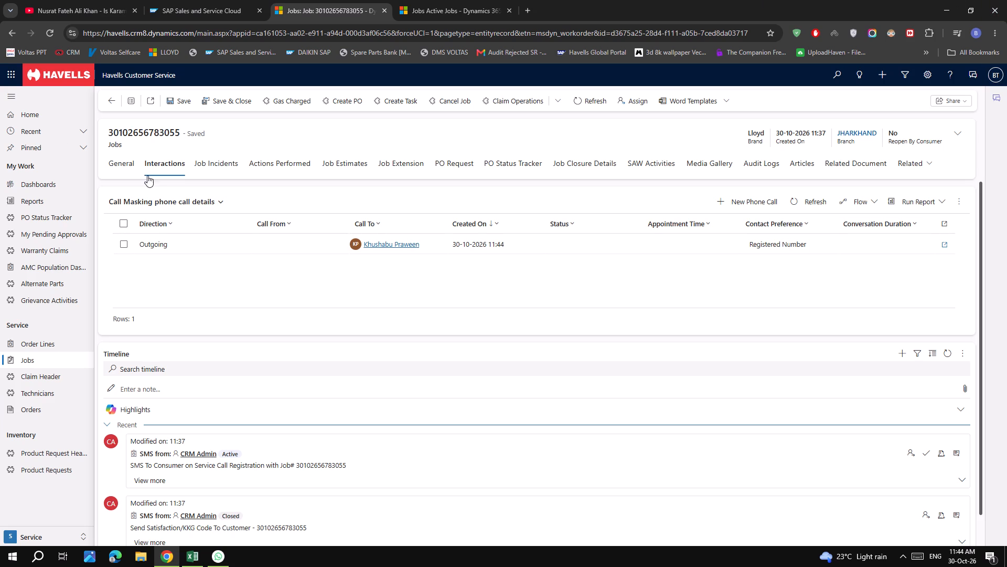
click(134, 163)
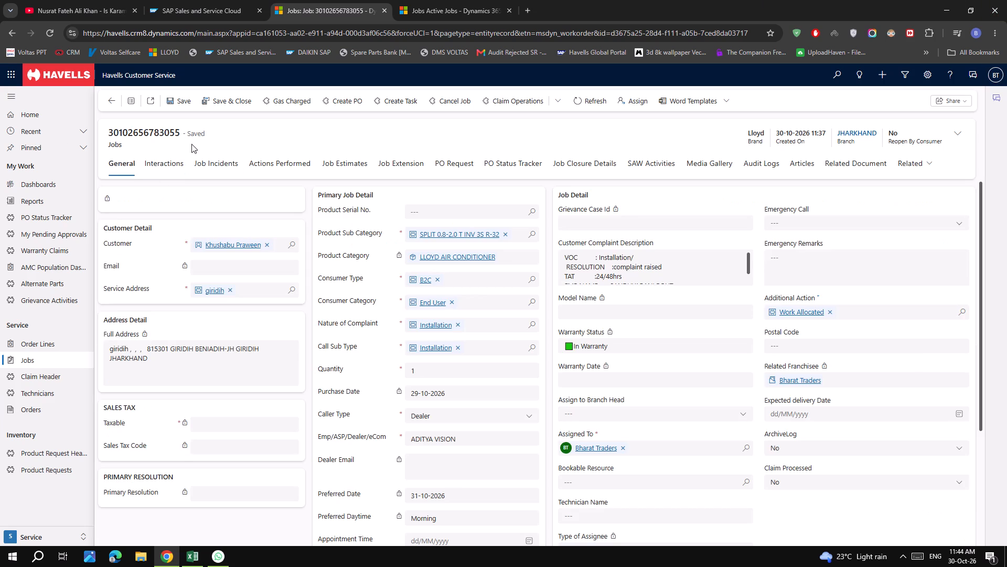
drag(106, 131, 142, 131)
drag(142, 131, 183, 137)
click(252, 140)
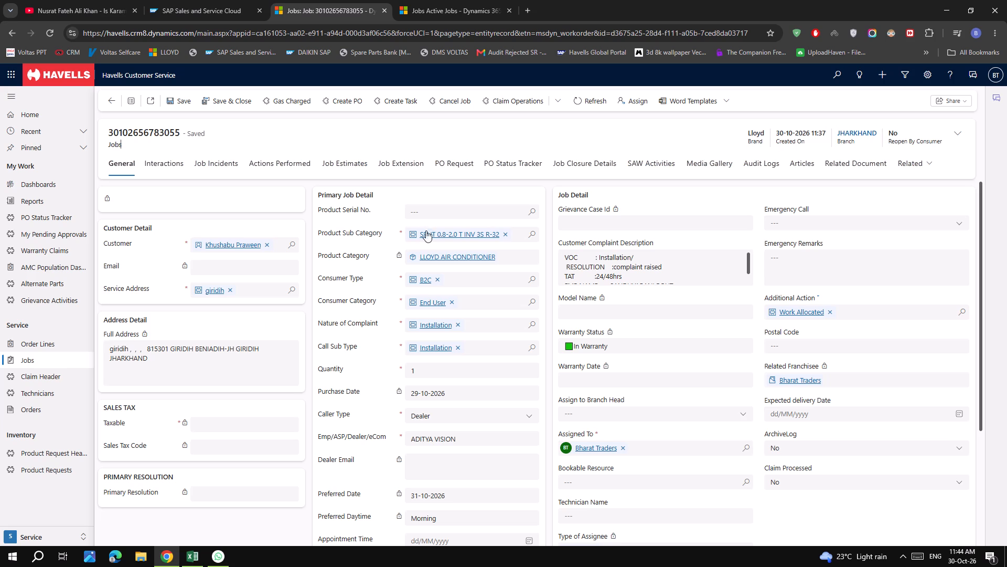
scroll(426, 236, up, 1)
scroll(426, 237, down, 4)
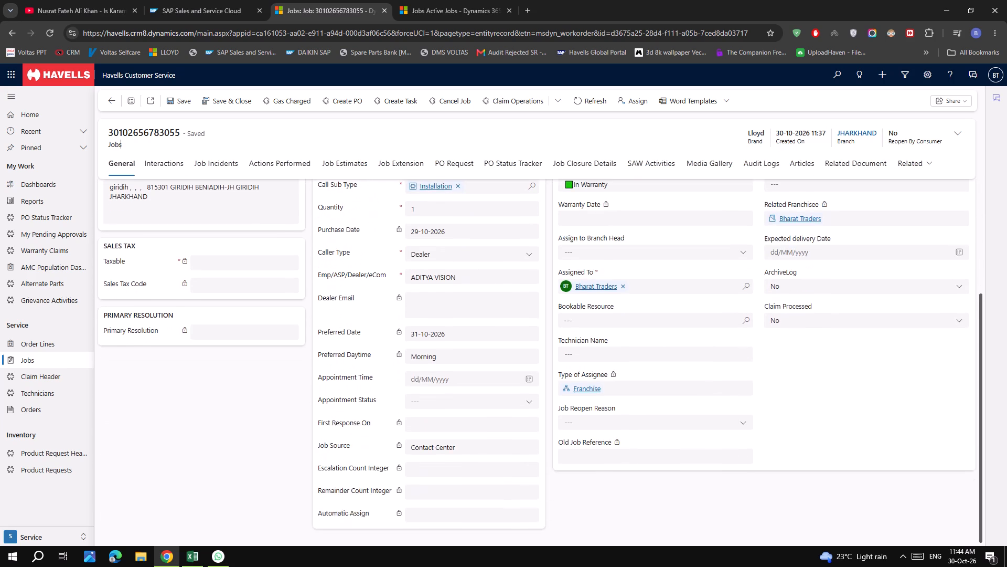
scroll(428, 245, up, 6)
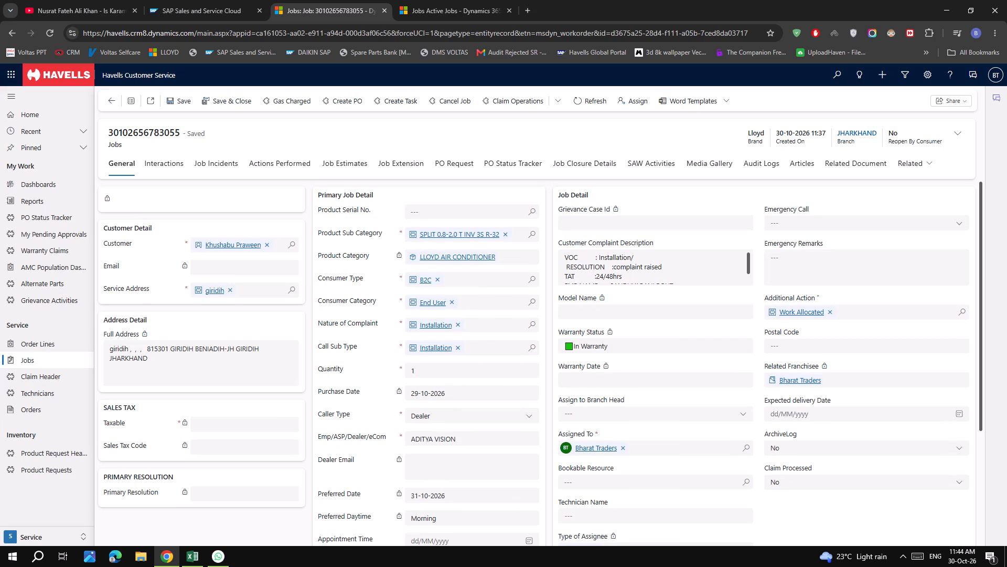
click(538, 213)
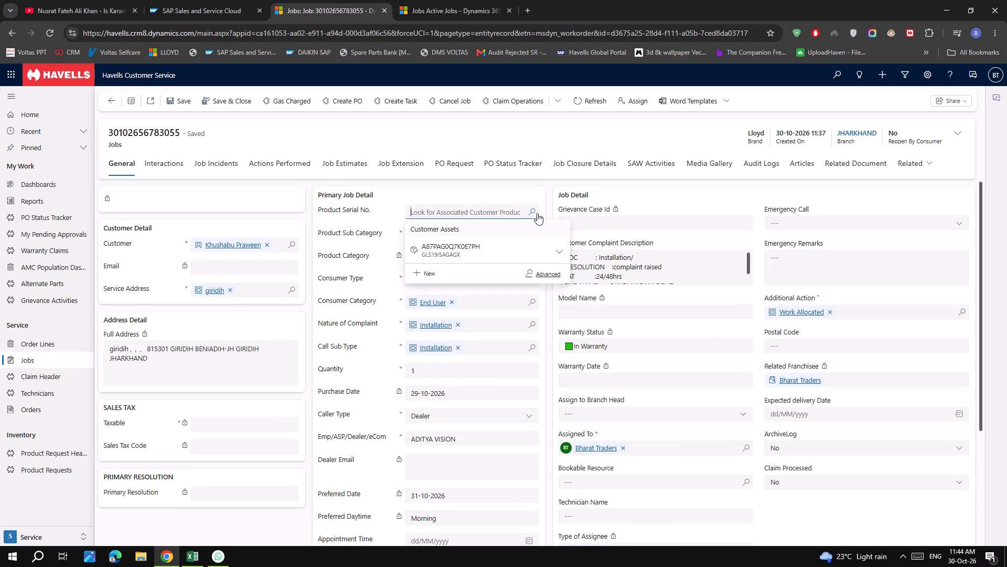
click(477, 145)
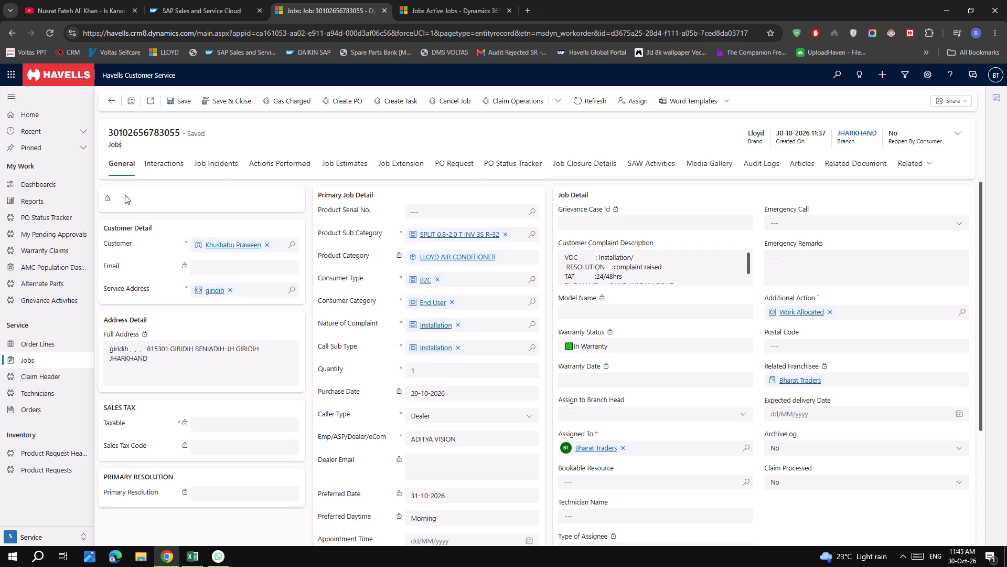
Recheck the masked phone call details in the job's Interactions and go back to its General details.
click(163, 173)
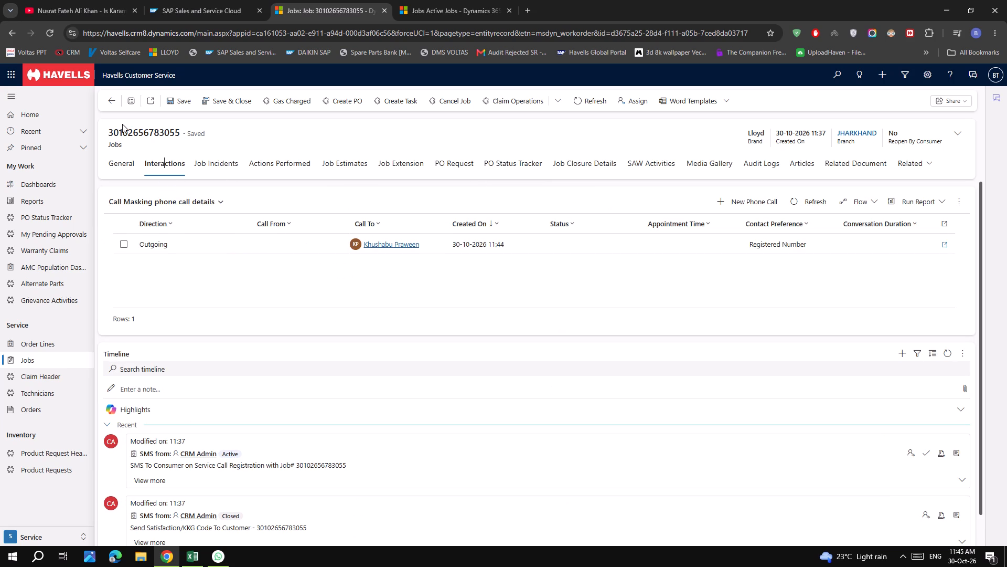
click(135, 160)
click(124, 166)
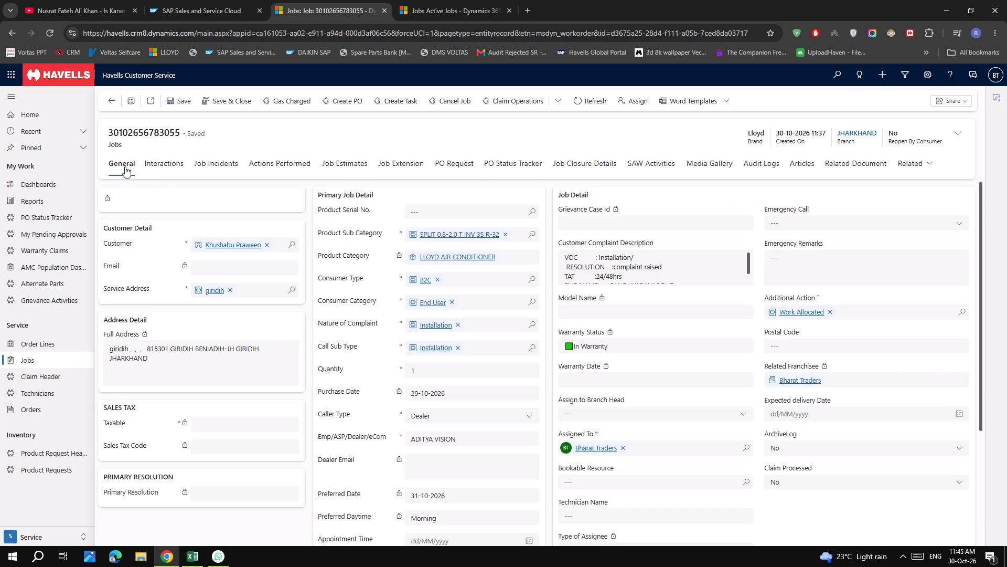
click(112, 103)
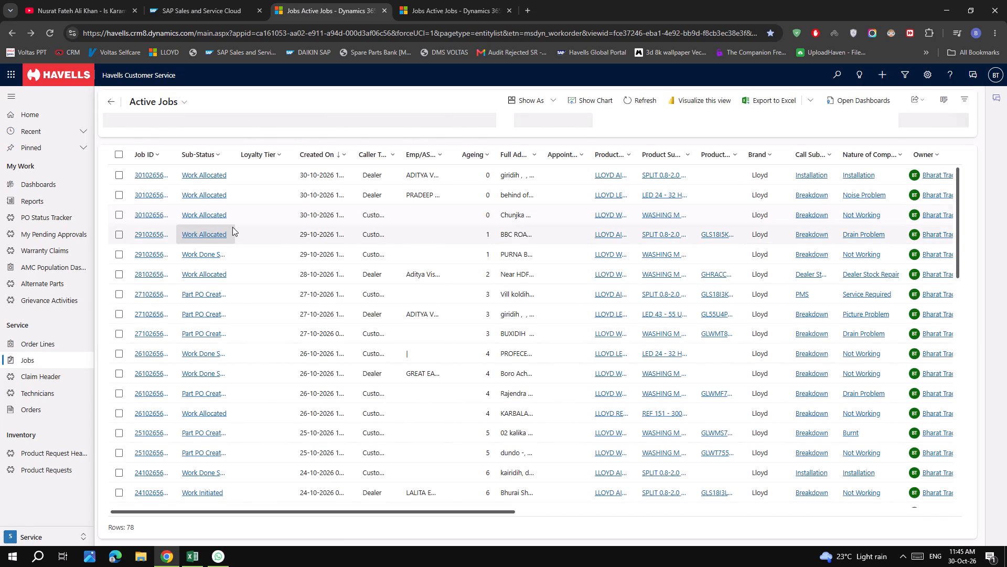
scroll(255, 234, up, 3)
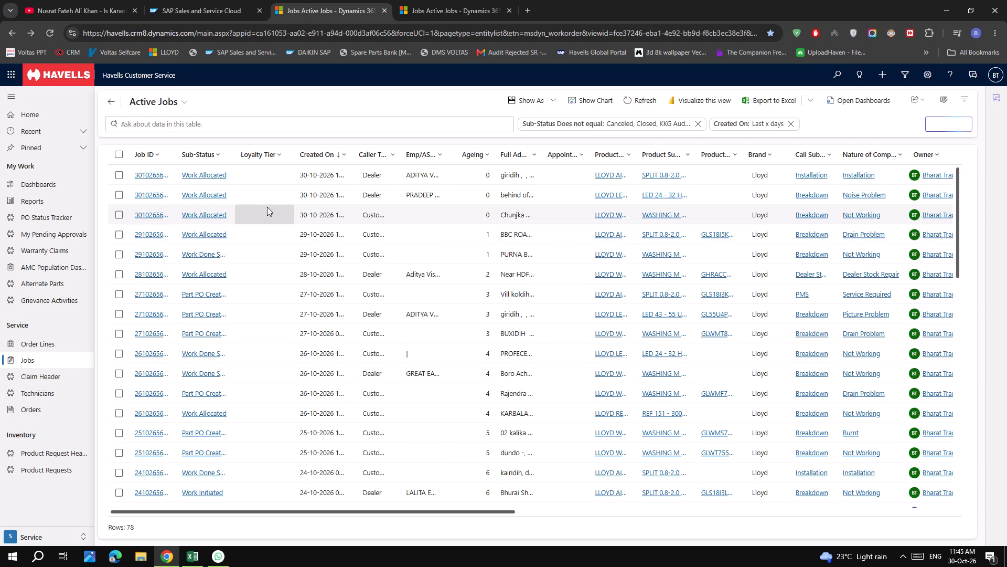
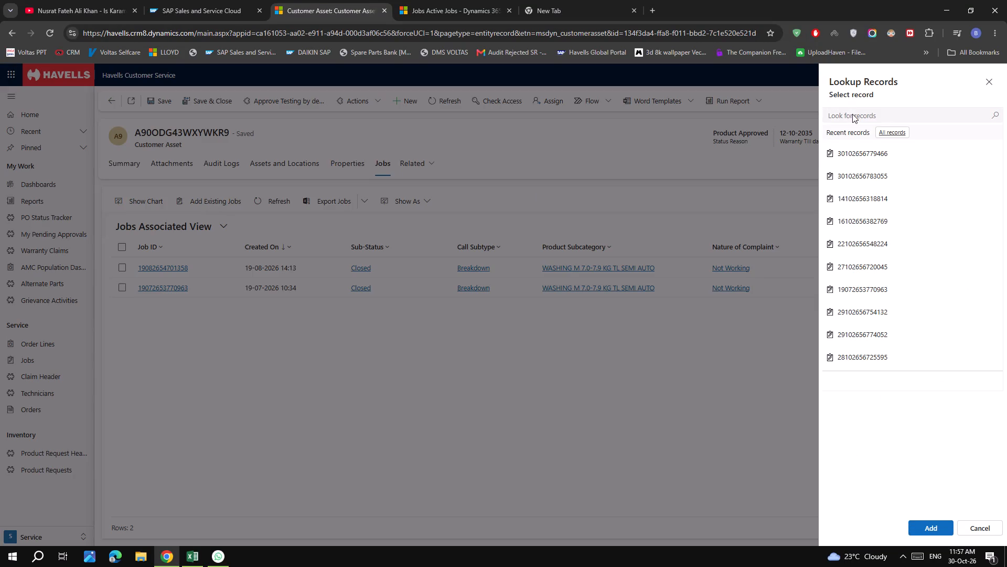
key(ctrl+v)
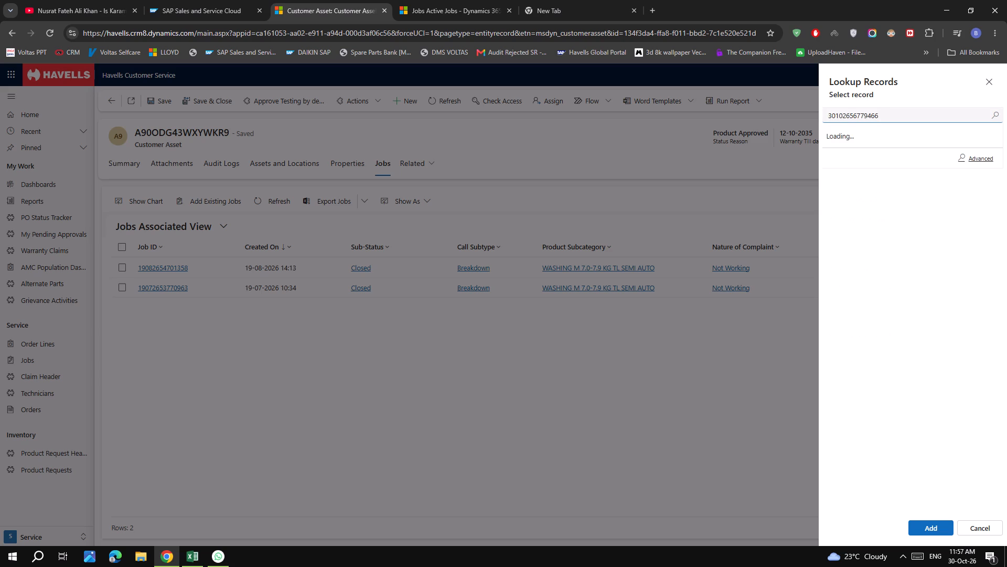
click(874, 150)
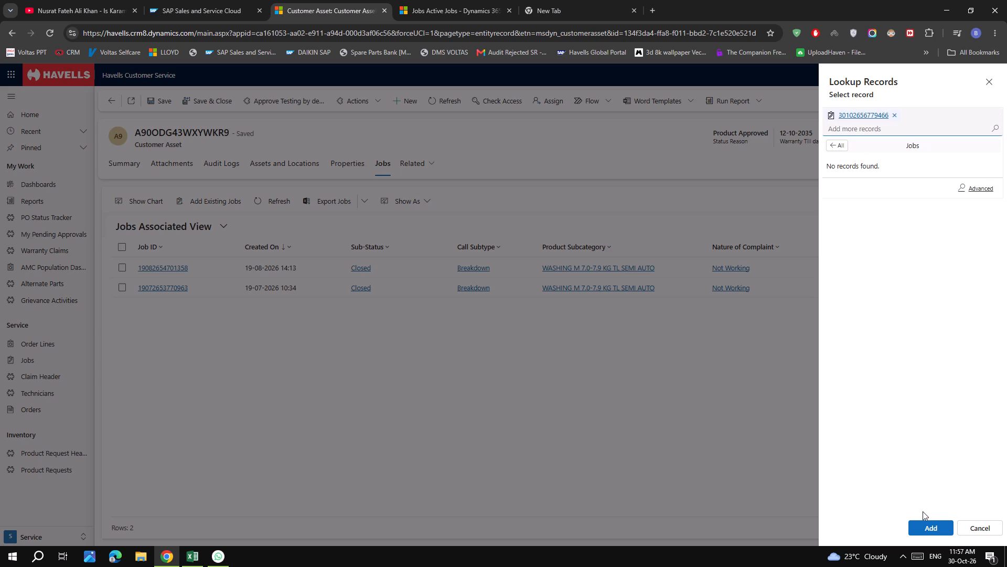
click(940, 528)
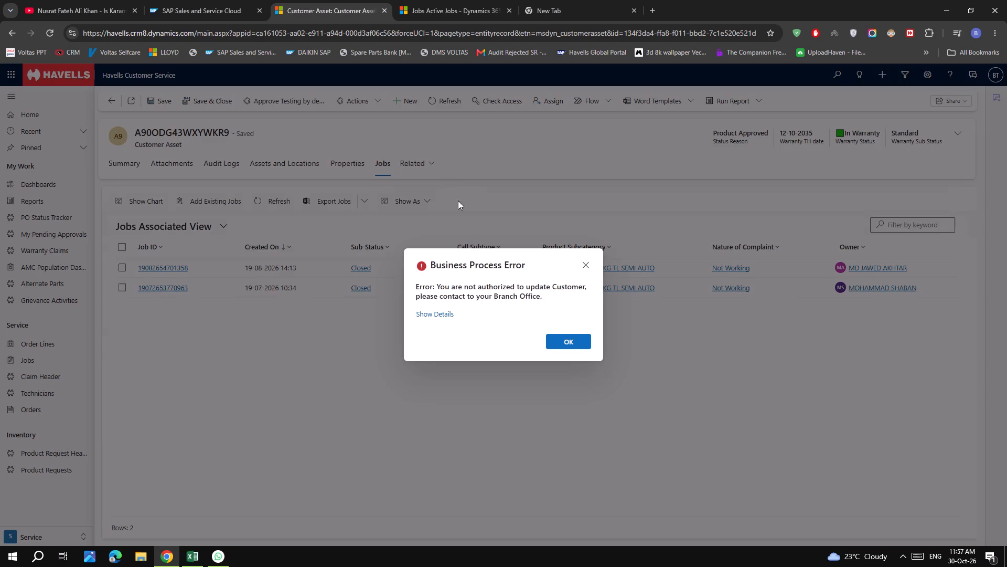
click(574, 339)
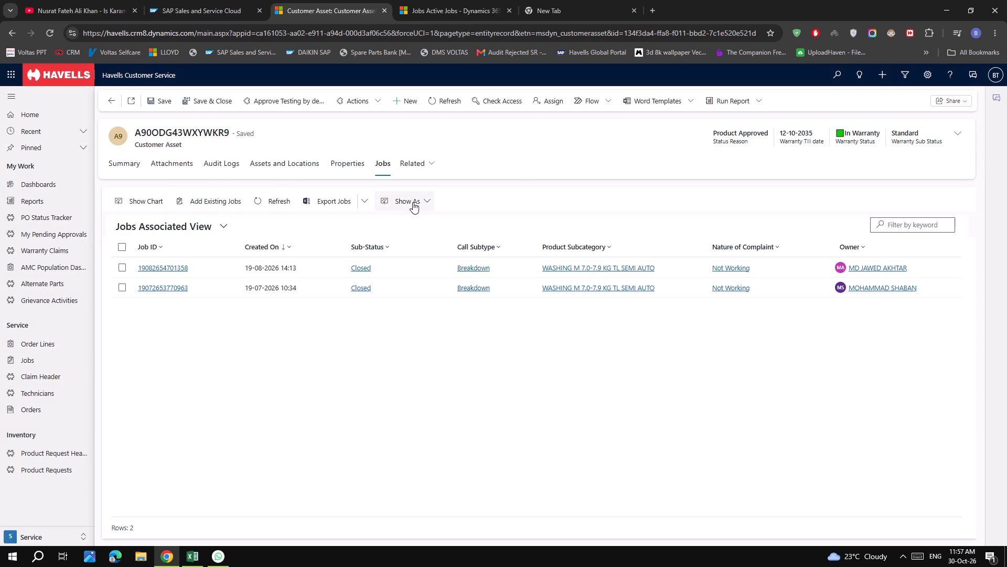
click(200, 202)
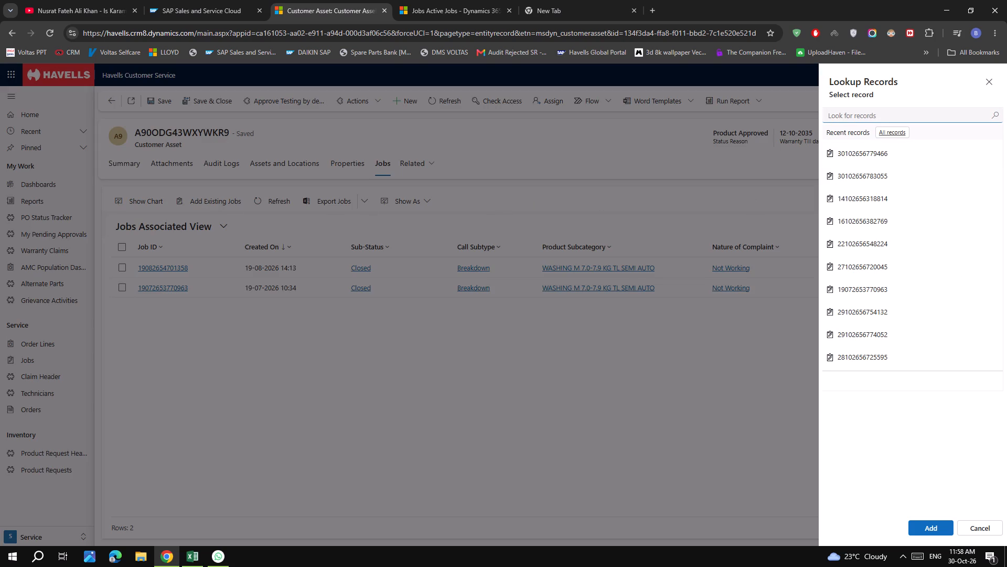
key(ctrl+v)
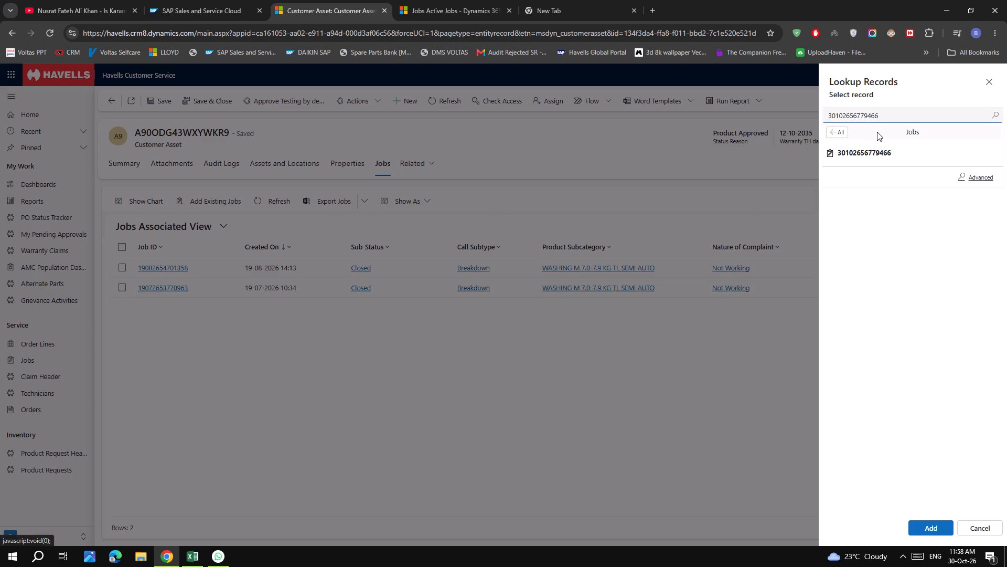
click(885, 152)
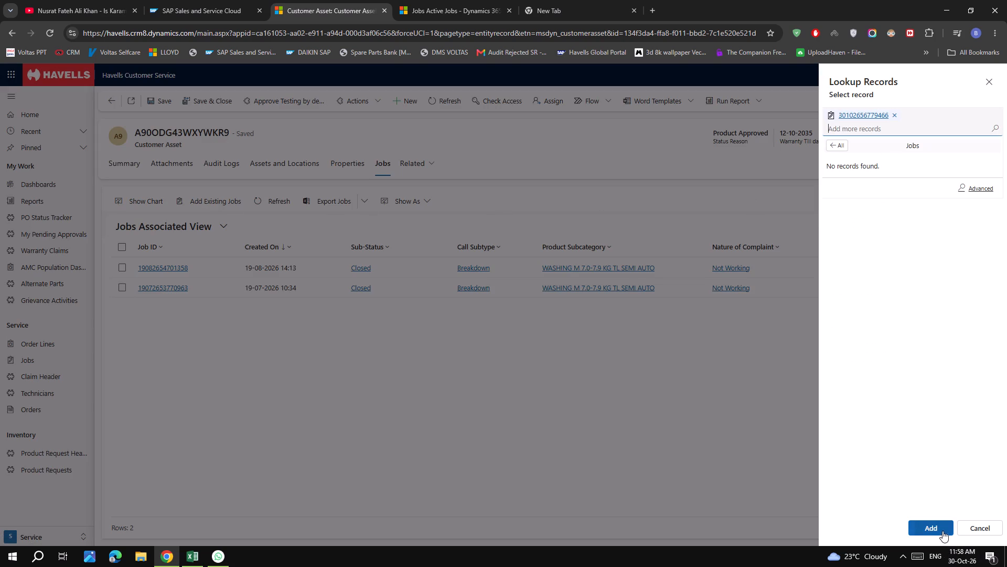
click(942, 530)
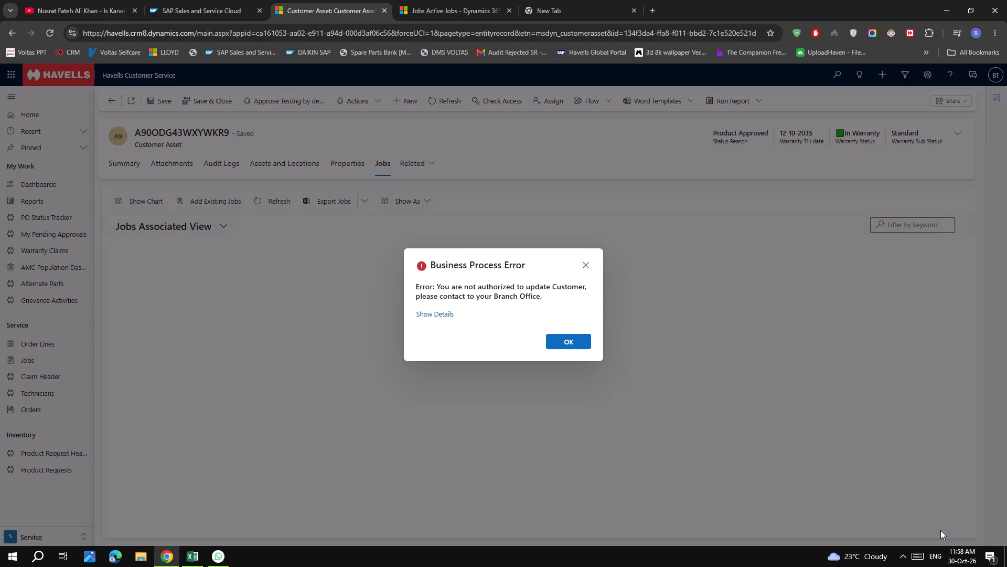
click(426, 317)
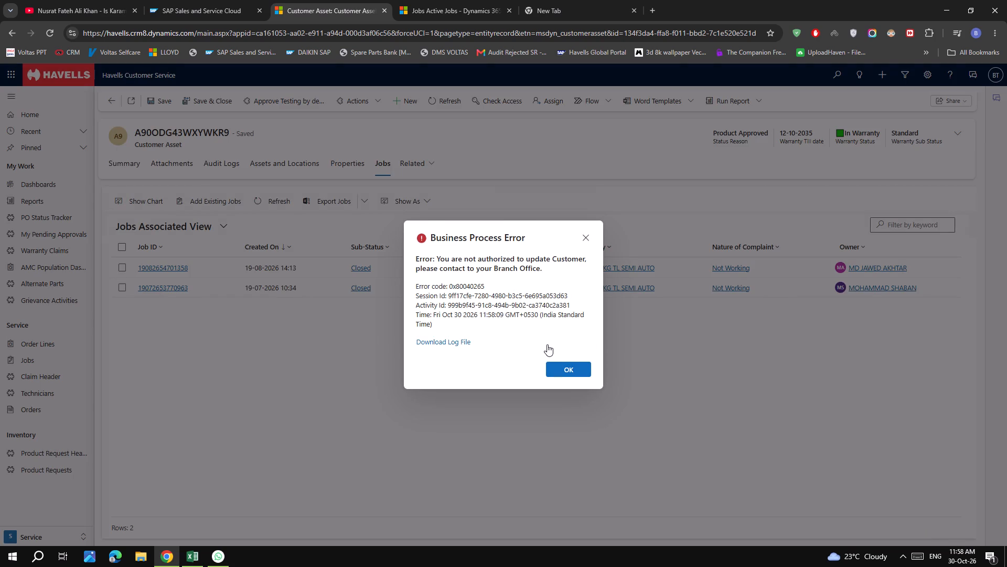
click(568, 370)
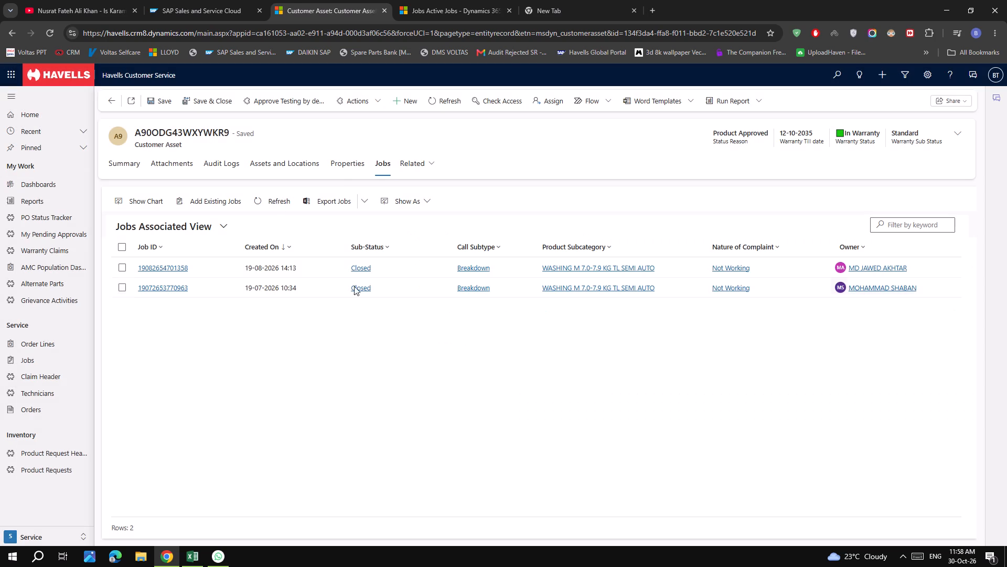
Reload the customer asset record, check its Attachments, and review the asset, invoice and warranty details in its Summary.
click(42, 33)
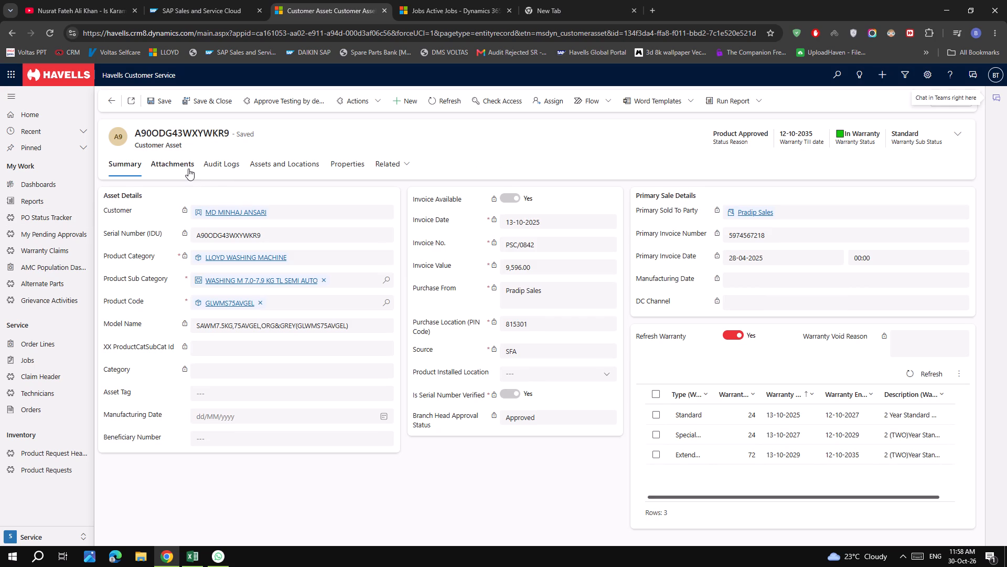
click(188, 169)
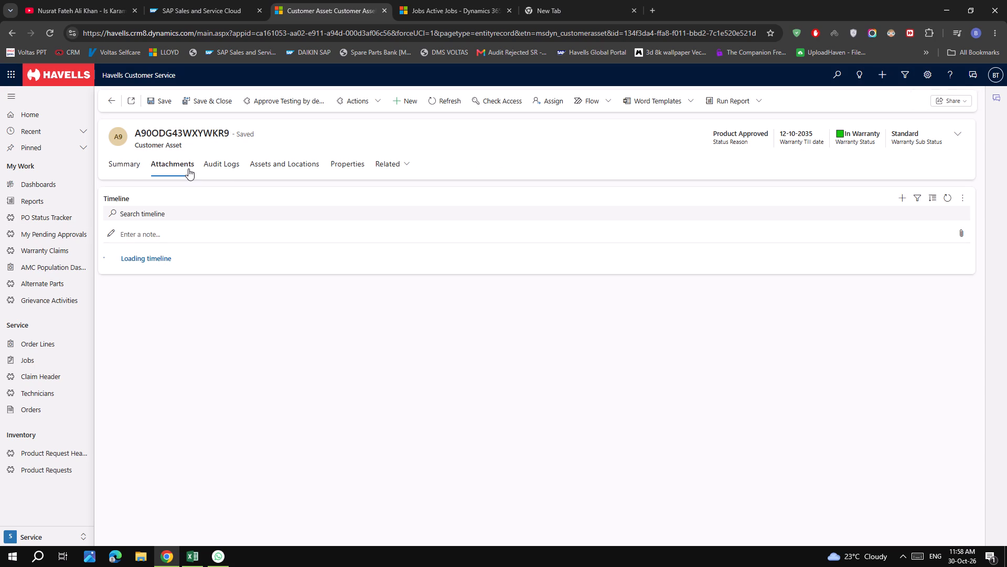
click(123, 162)
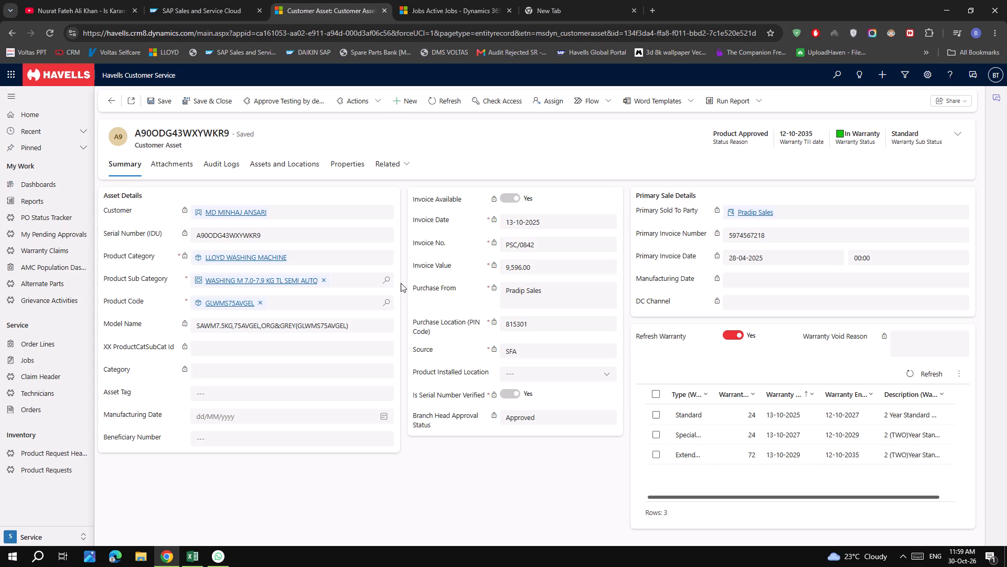
scroll(561, 149, up, 3)
scroll(506, 275, down, 5)
scroll(507, 280, up, 5)
Look through the customer asset's related record options and open its Connections.
click(409, 165)
click(445, 145)
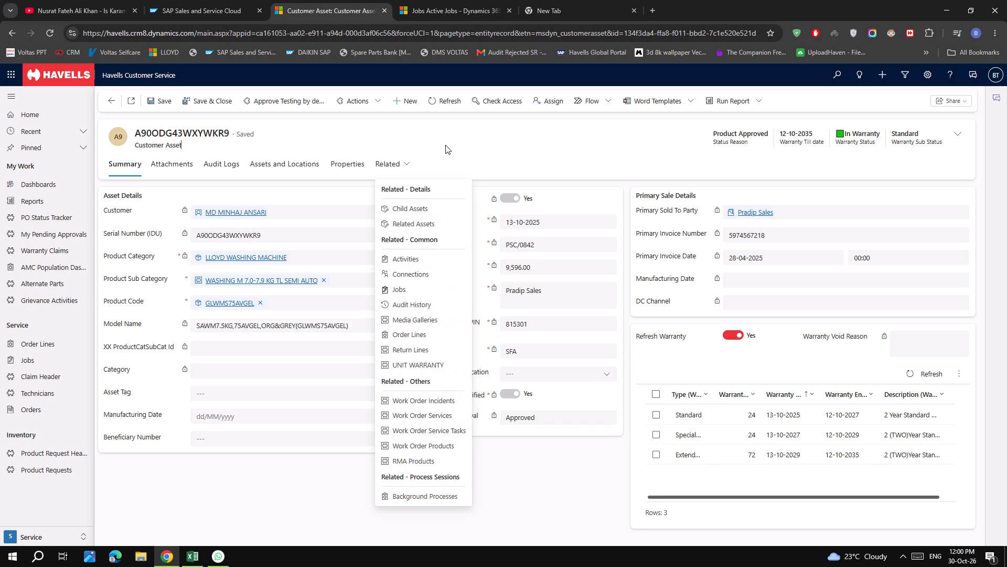
double_click(403, 162)
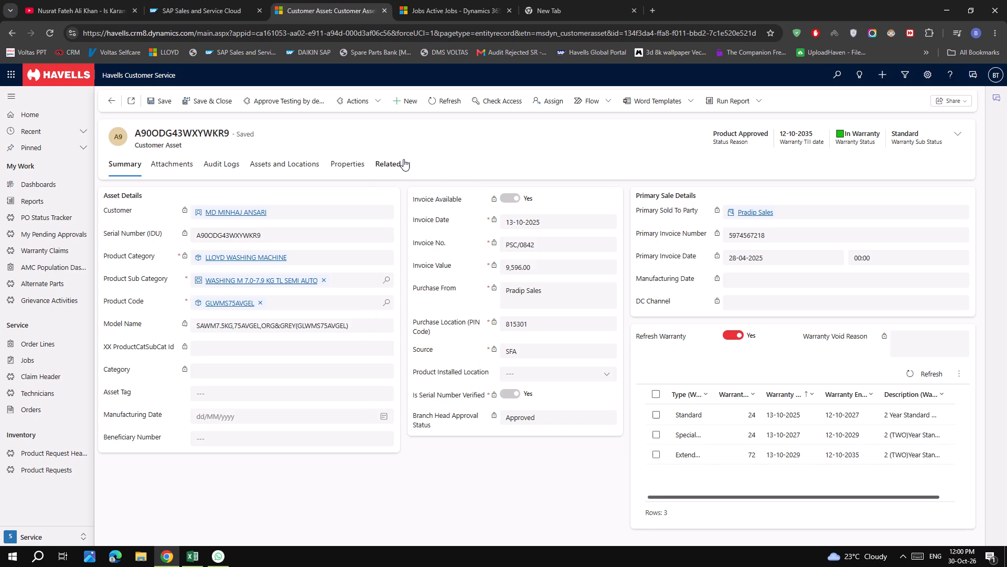
click(403, 161)
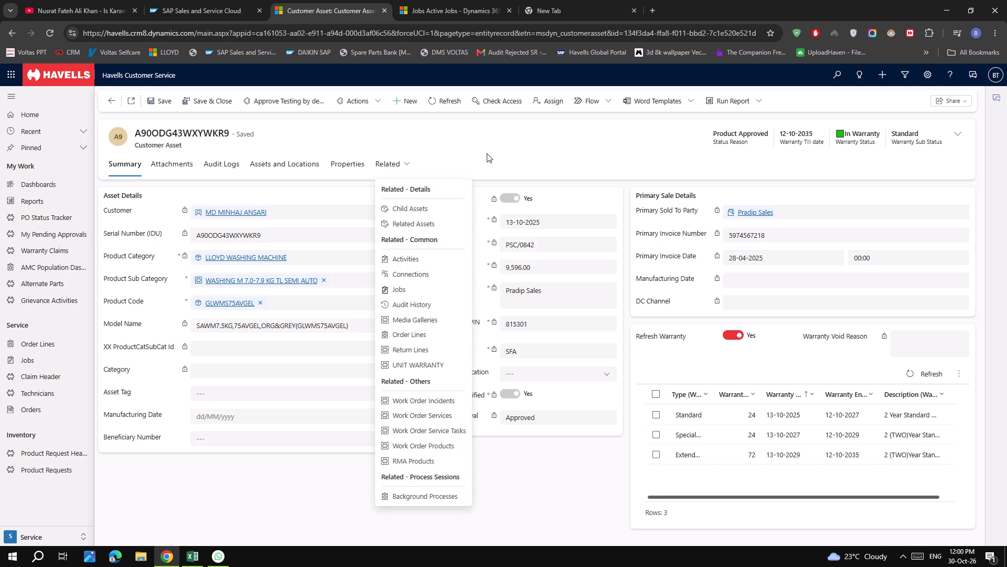
click(487, 153)
click(399, 161)
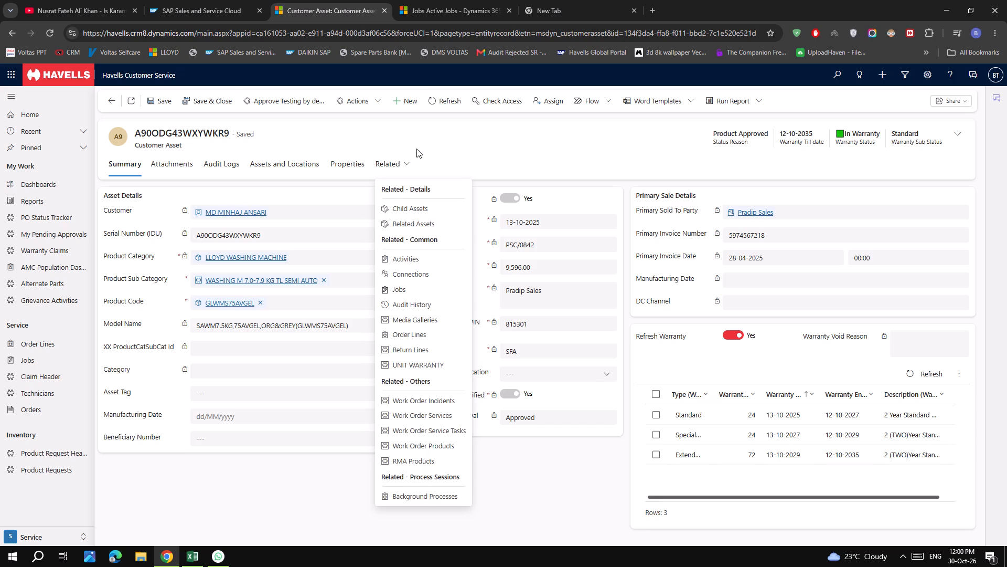
click(416, 149)
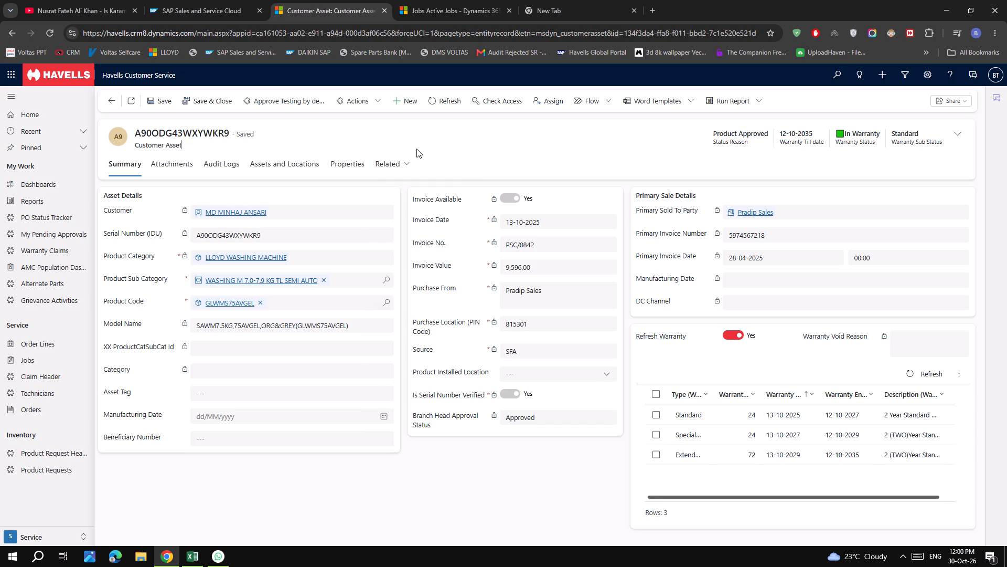
drag(132, 146, 144, 146)
drag(144, 146, 213, 149)
click(227, 151)
click(398, 162)
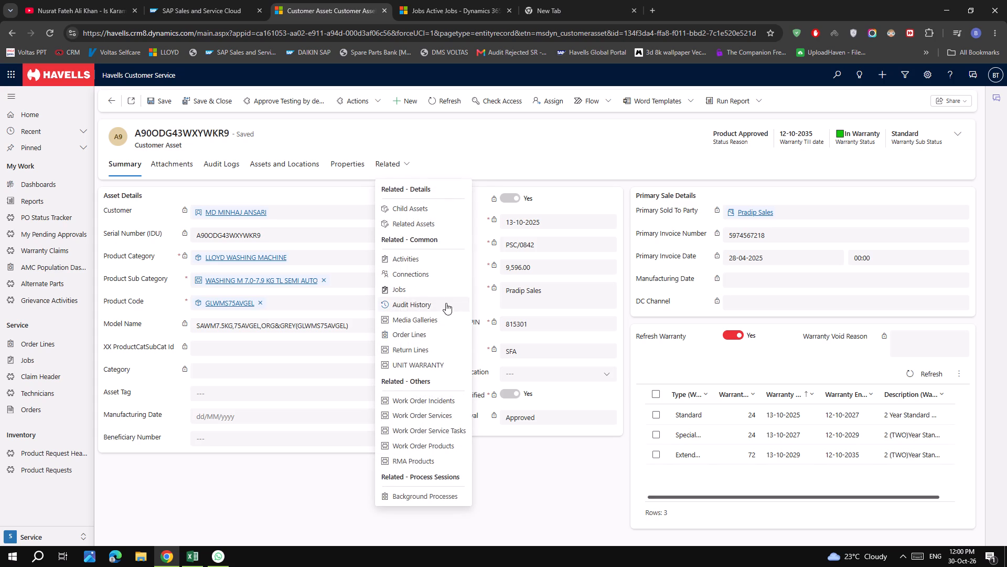
click(436, 278)
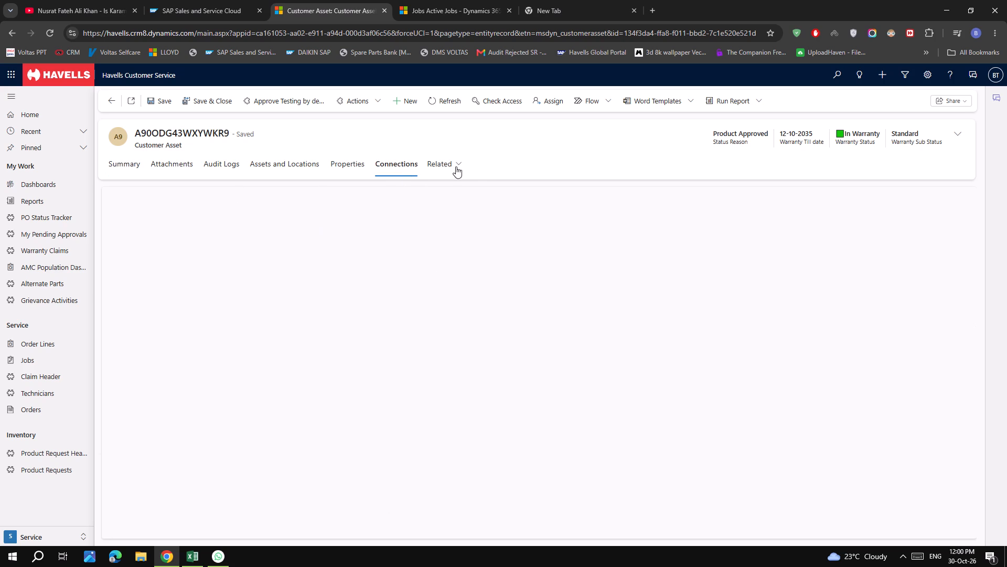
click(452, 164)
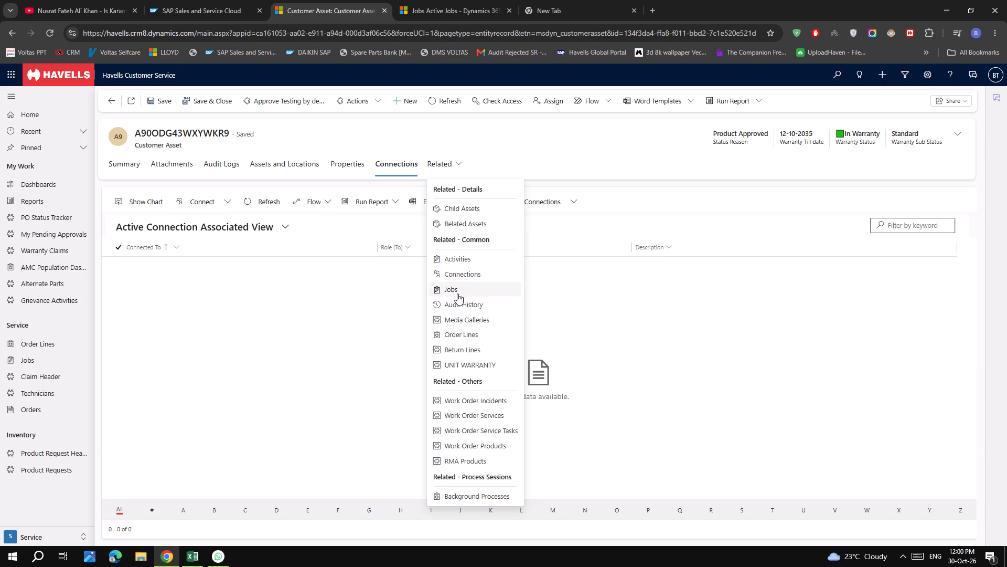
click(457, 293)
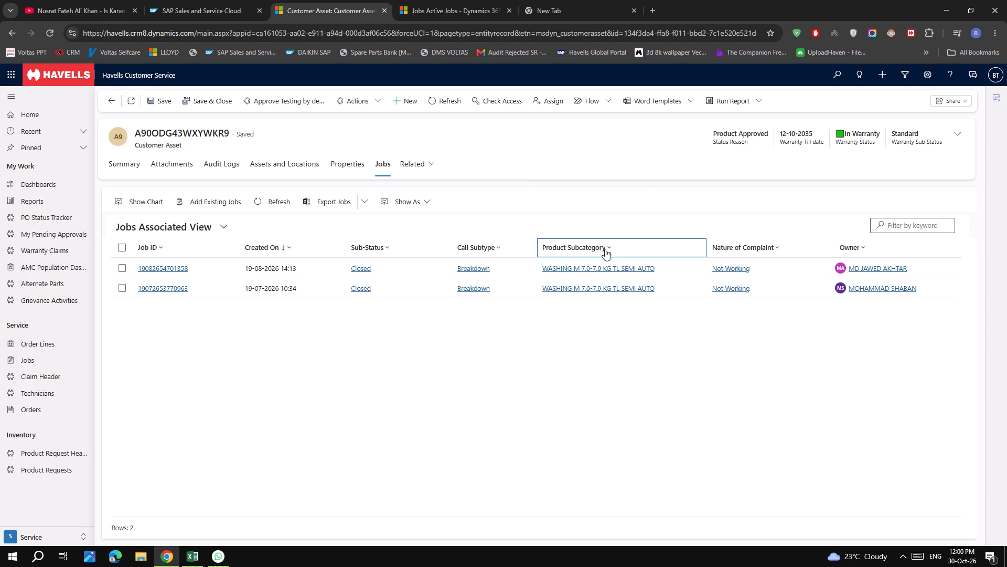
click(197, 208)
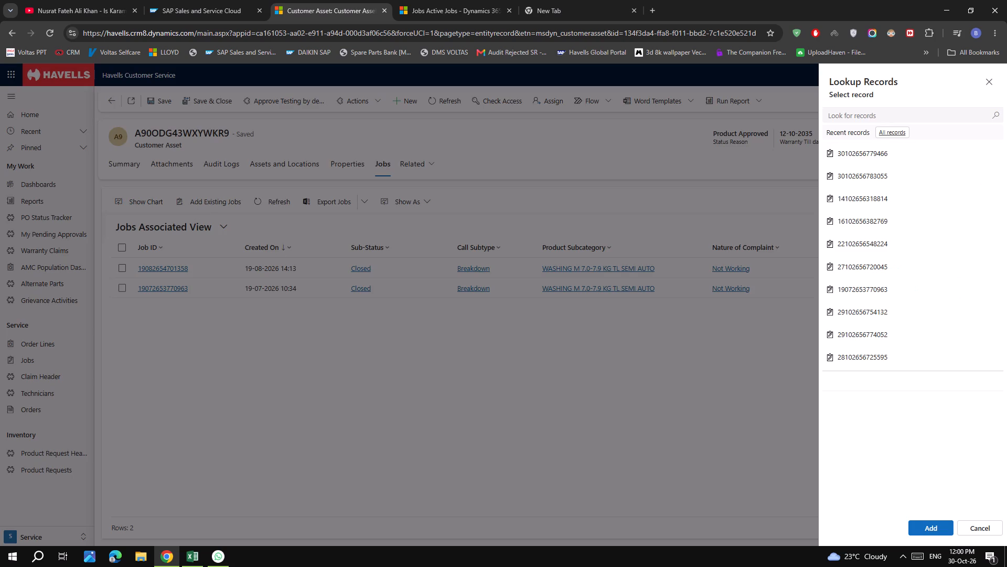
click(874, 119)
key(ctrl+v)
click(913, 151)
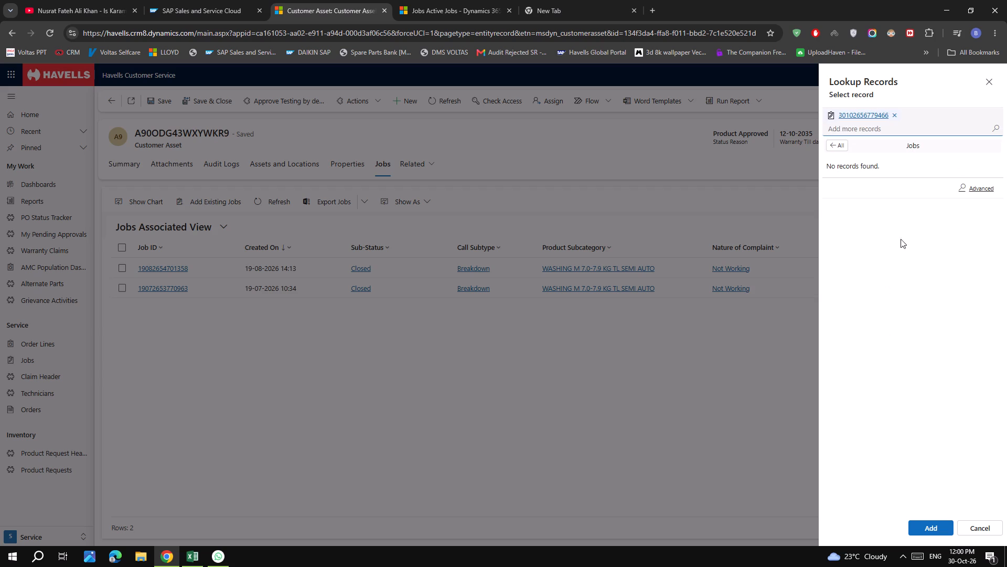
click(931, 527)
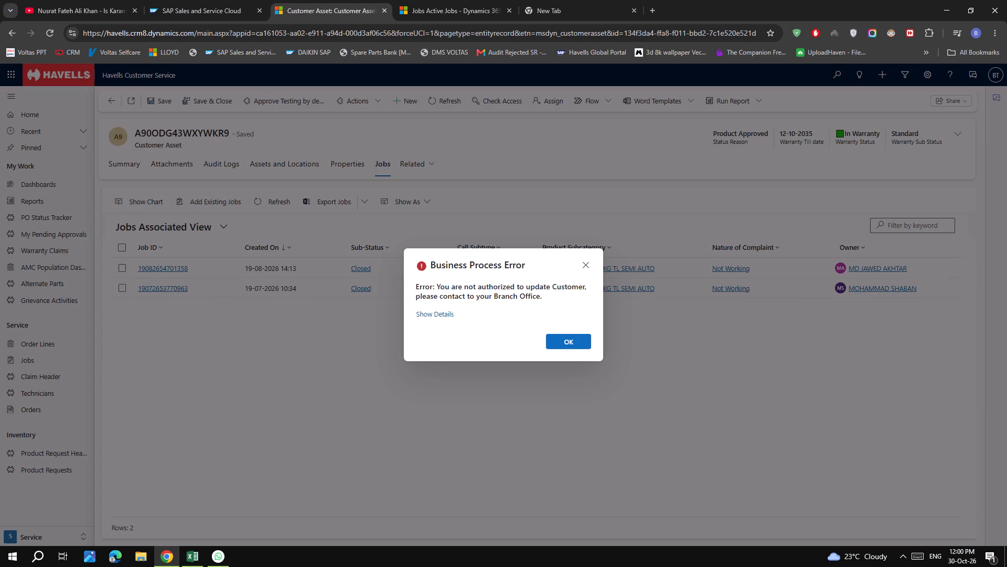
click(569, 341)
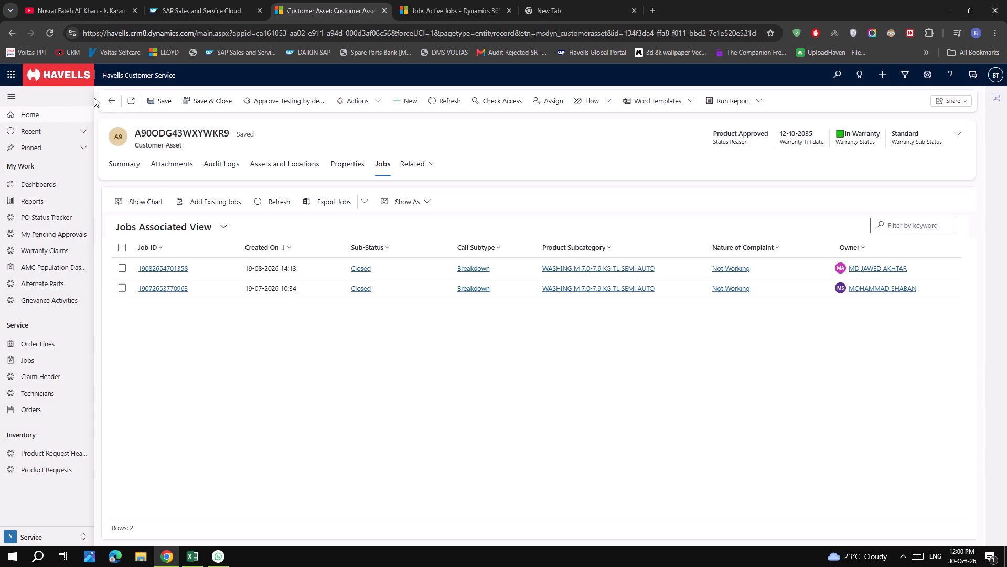
click(110, 104)
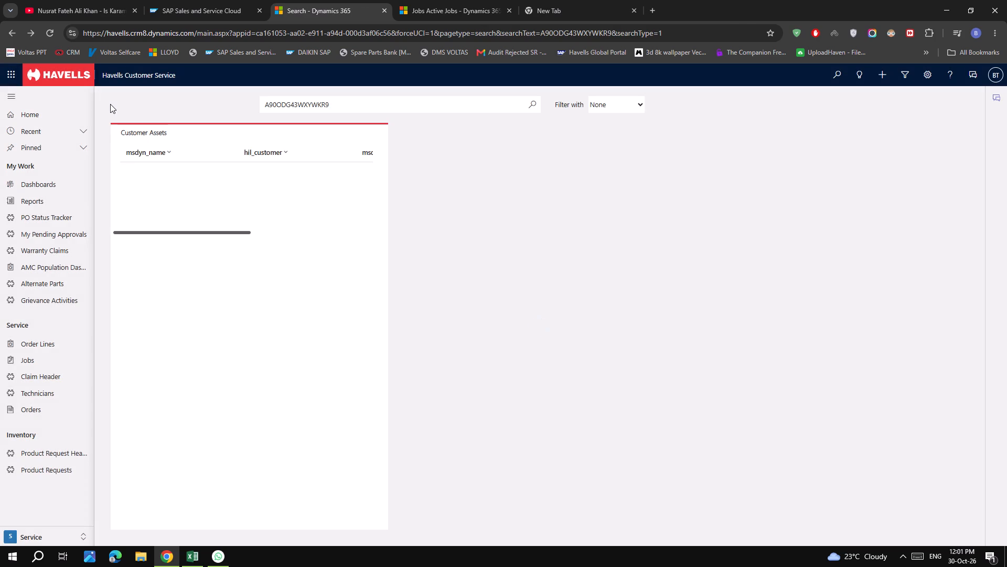
click(4, 40)
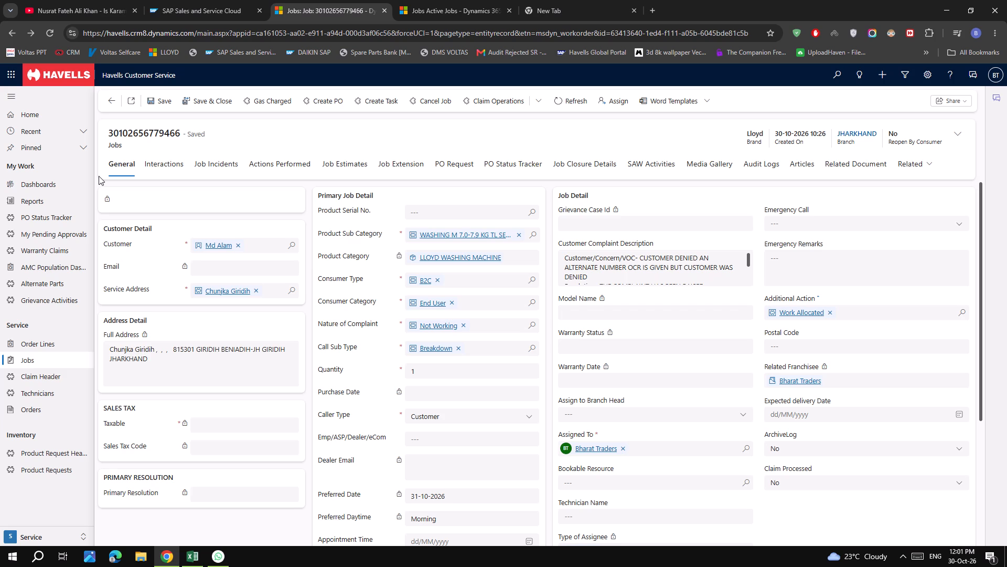
click(536, 215)
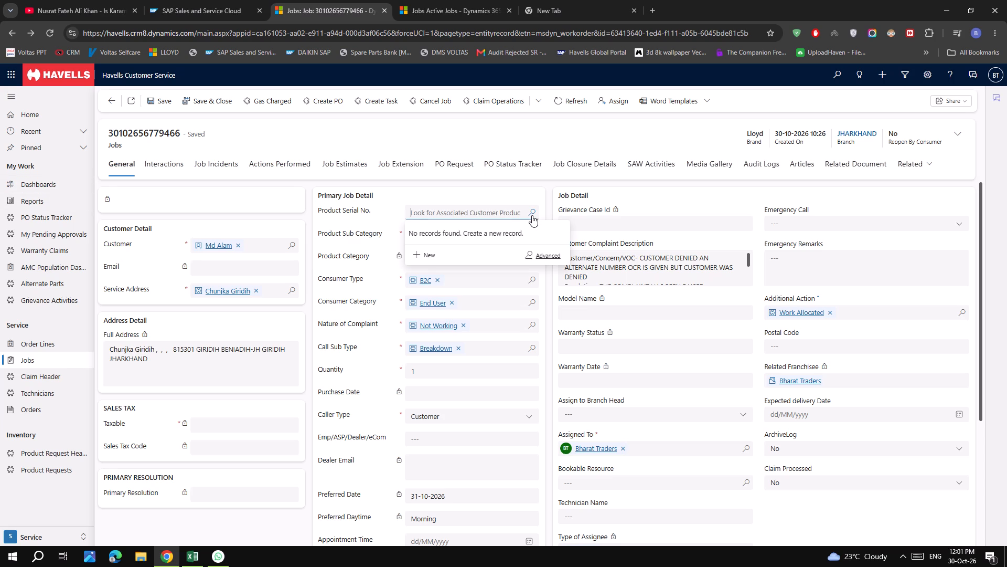
click(507, 194)
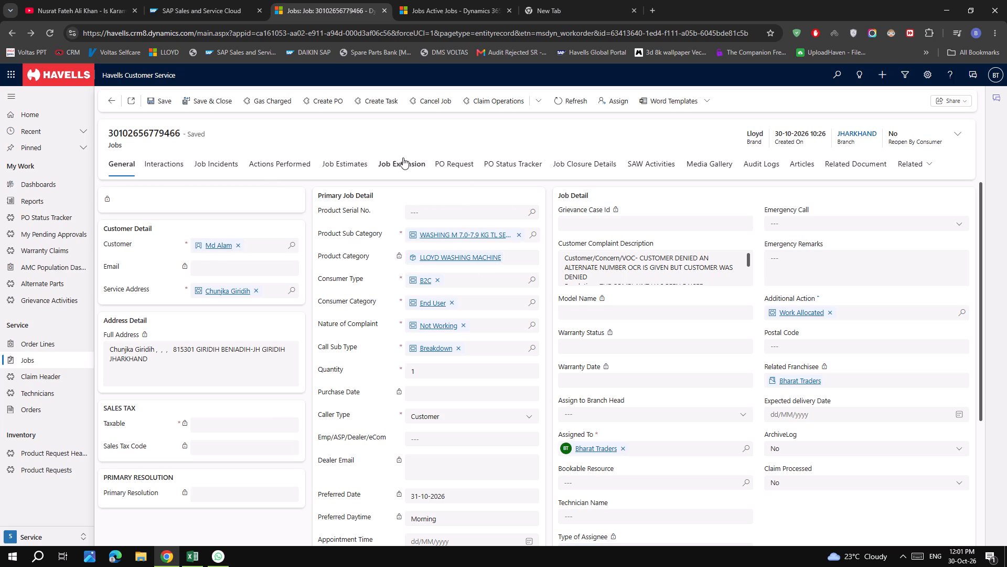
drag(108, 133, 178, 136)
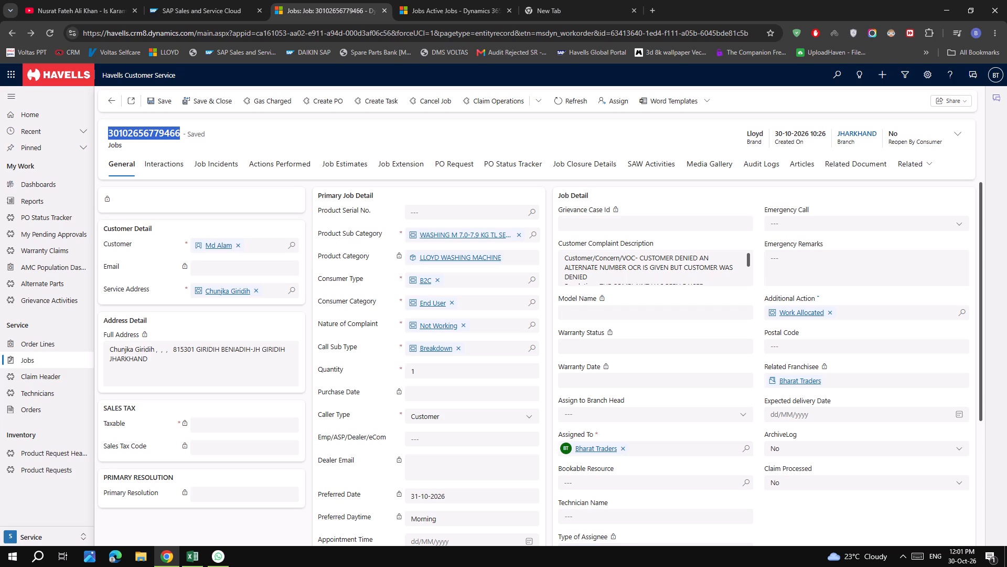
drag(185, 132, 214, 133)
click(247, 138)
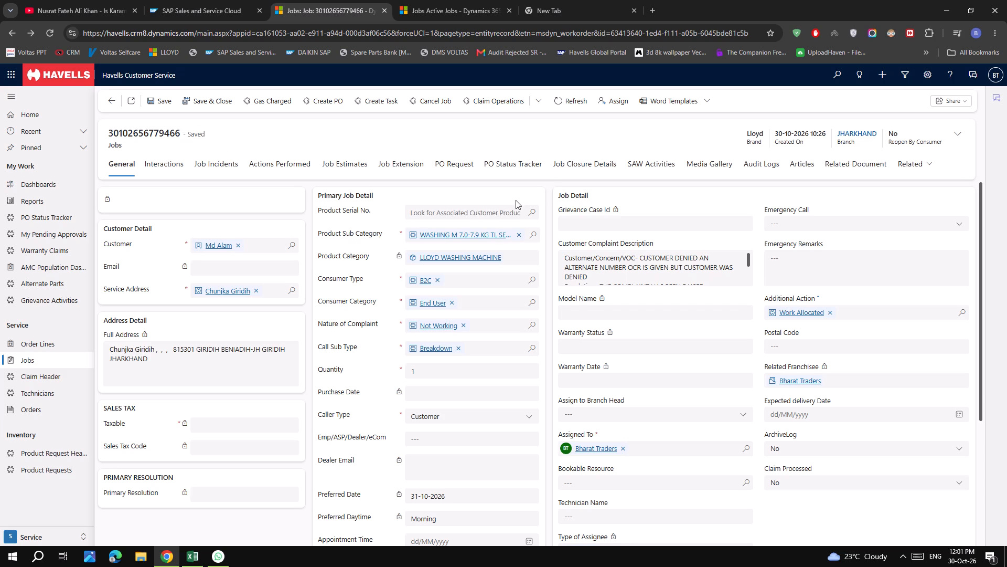
click(531, 210)
click(490, 198)
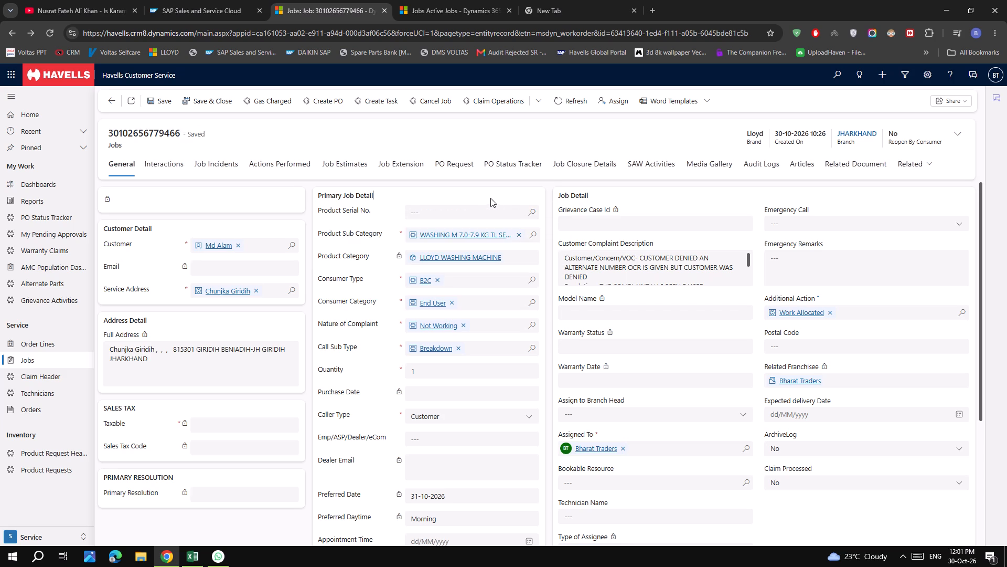
click(183, 166)
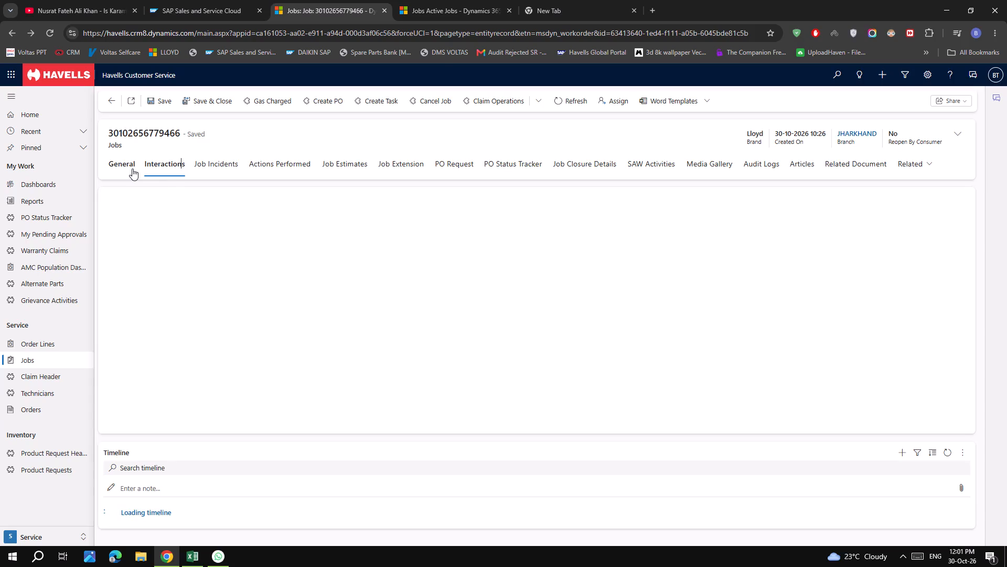
click(130, 169)
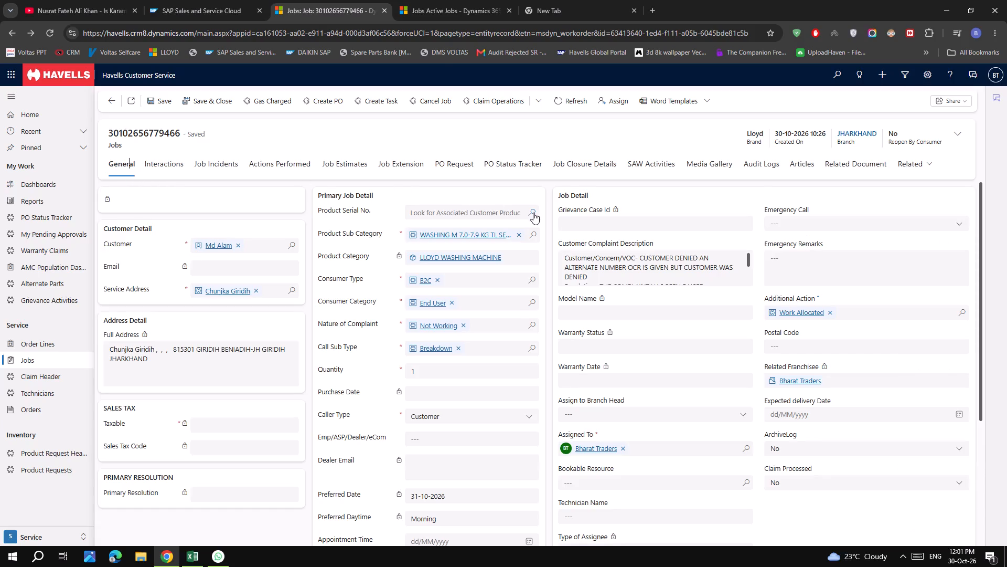
click(533, 213)
click(472, 138)
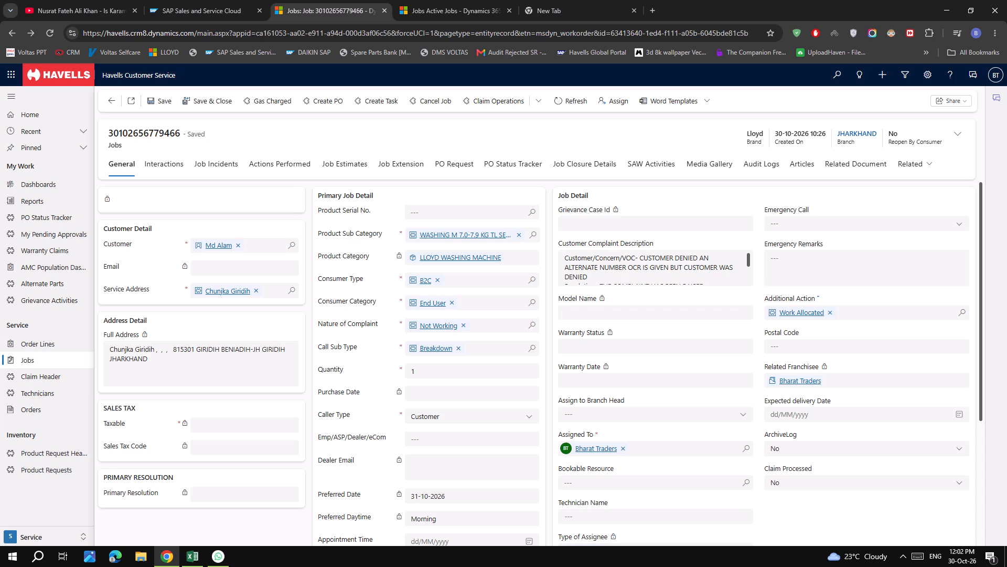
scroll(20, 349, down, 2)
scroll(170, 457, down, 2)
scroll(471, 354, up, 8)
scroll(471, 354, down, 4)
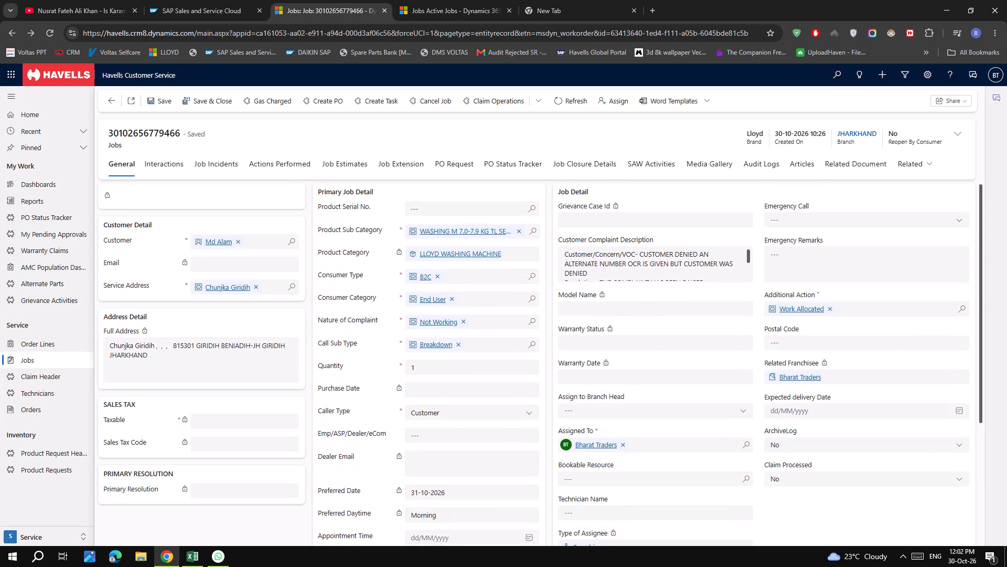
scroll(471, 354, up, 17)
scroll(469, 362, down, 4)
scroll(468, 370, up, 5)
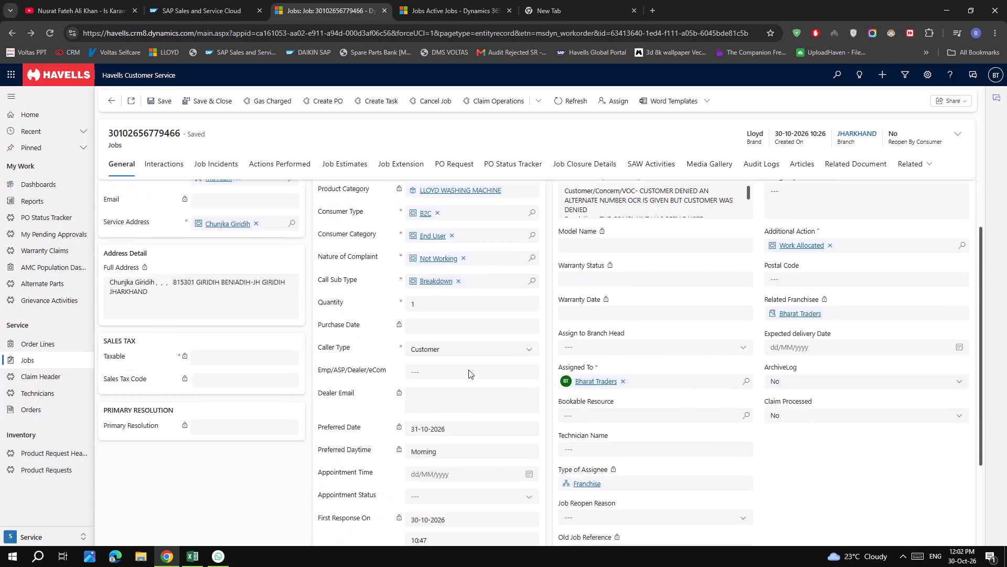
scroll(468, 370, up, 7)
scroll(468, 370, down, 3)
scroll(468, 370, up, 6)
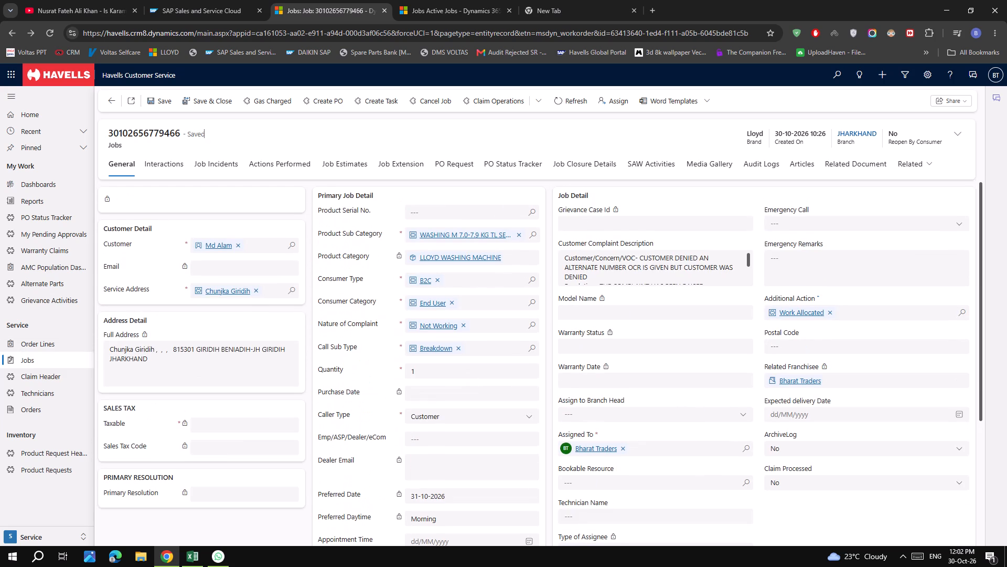
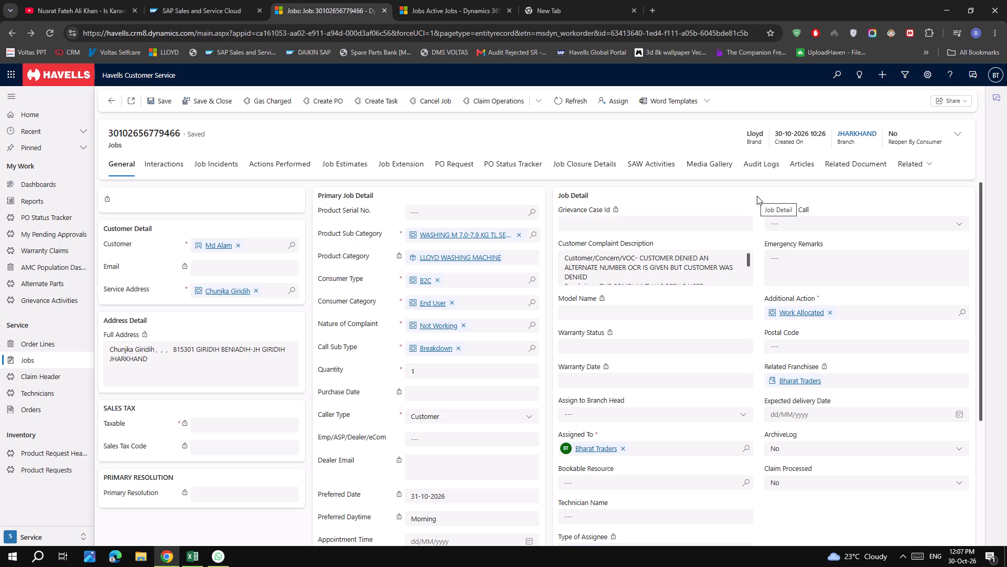
click(590, 172)
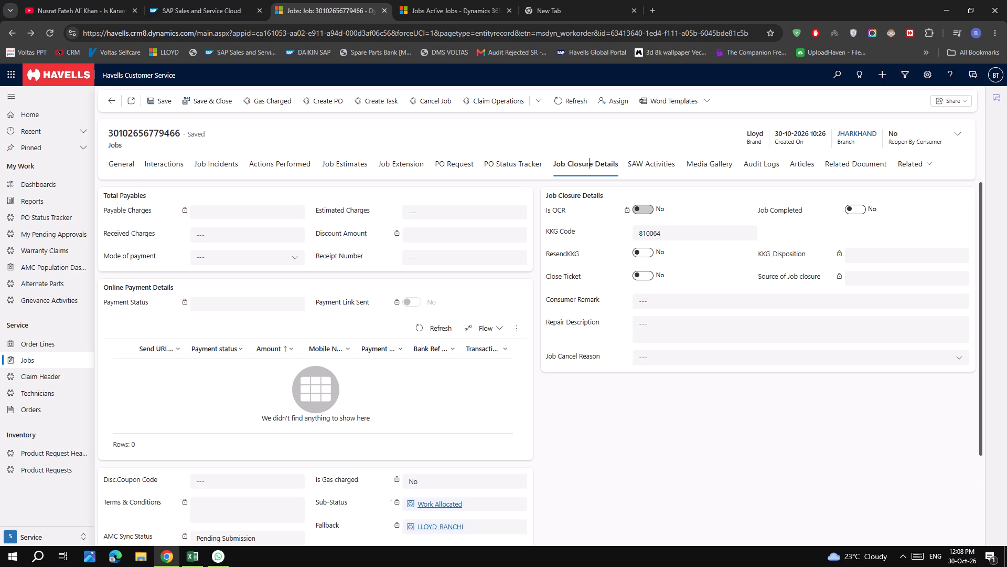
click(130, 168)
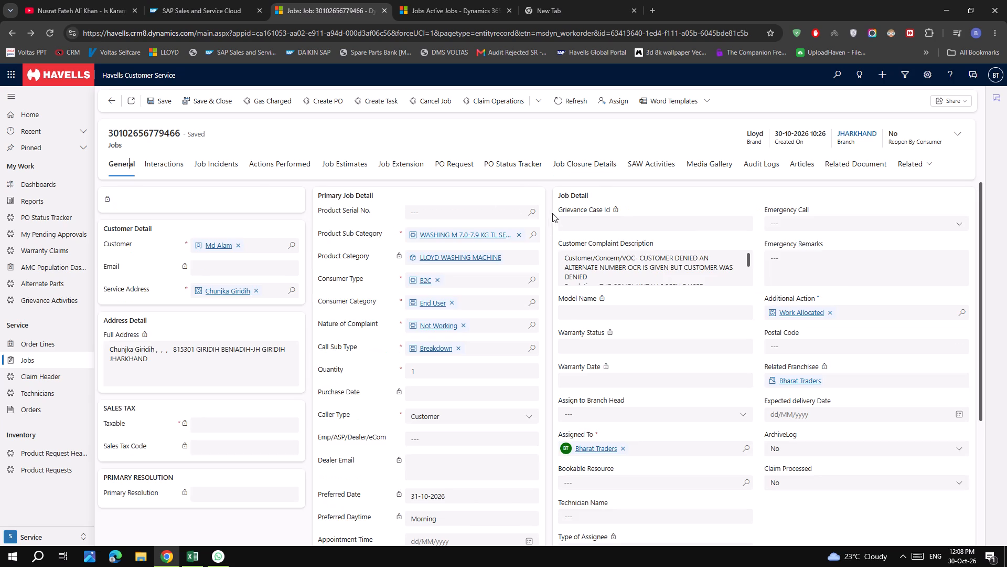
click(537, 211)
click(485, 134)
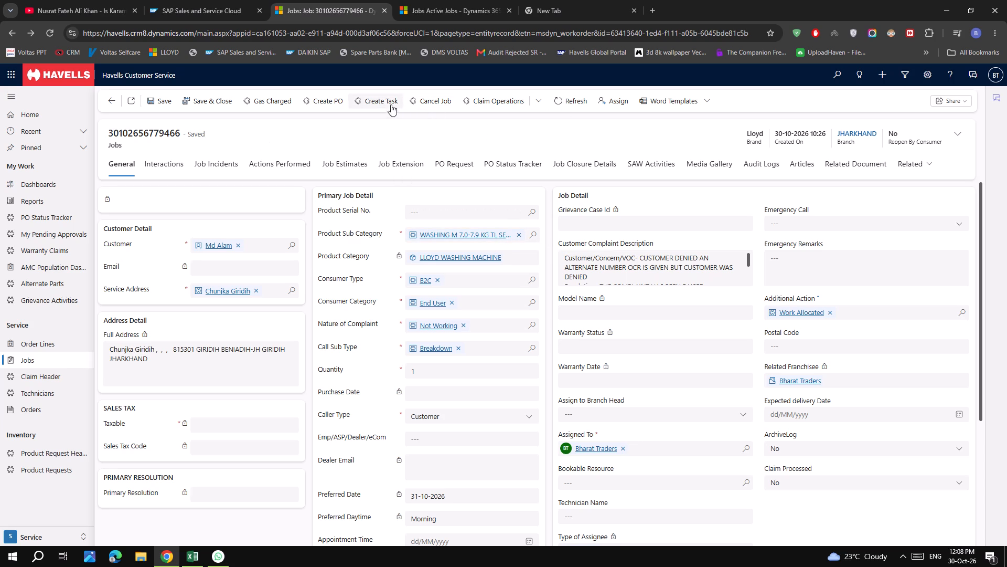
click(565, 98)
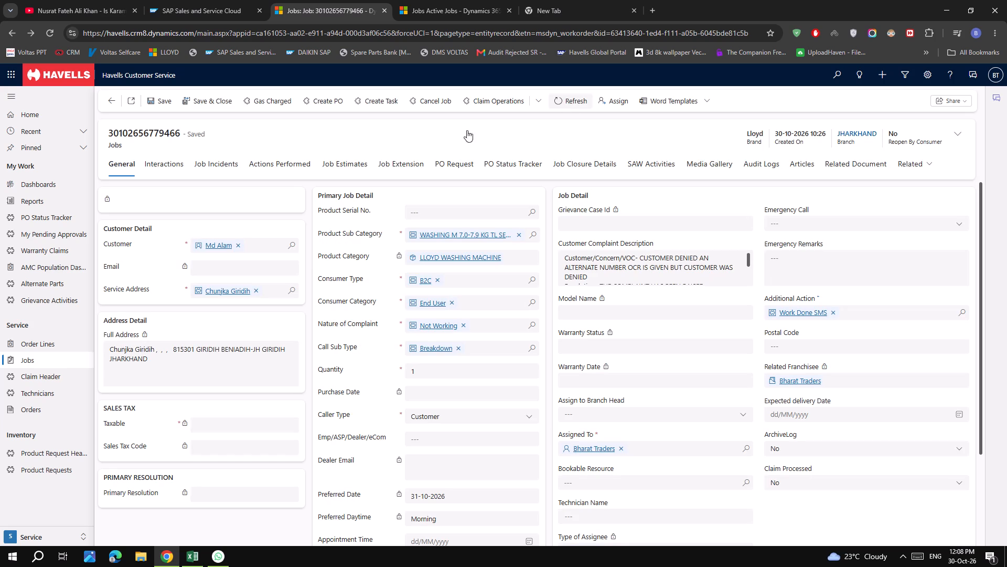
click(115, 100)
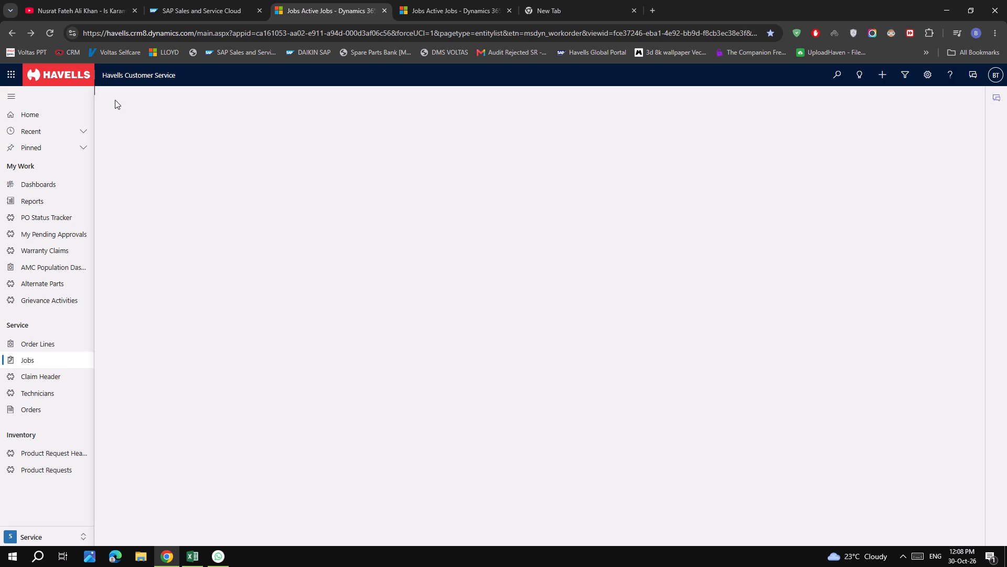
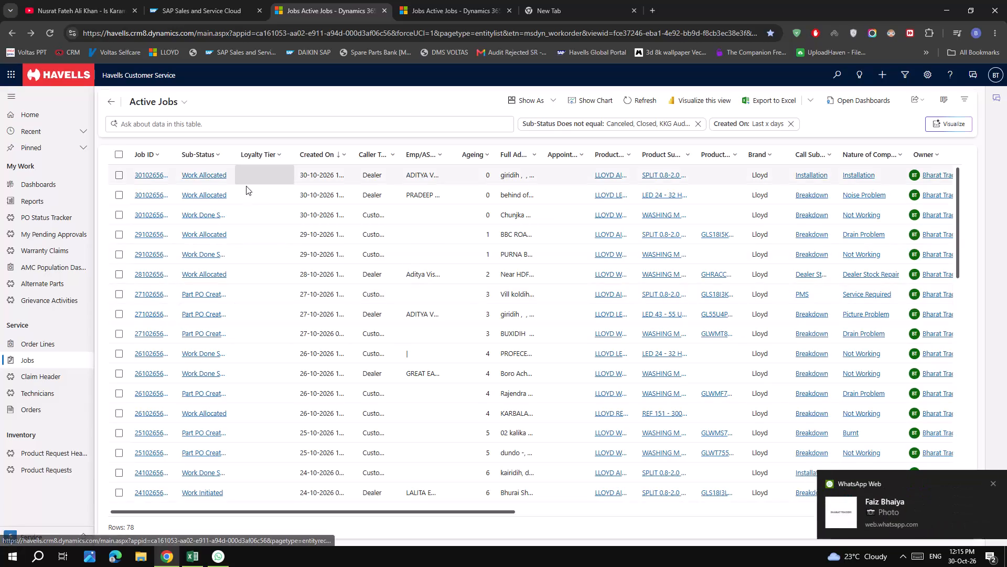
Open the Lloyd washing machine breakdown job created on 30-10-2026, with nature of complaint Not Working, from Active Jobs.
double_click(459, 216)
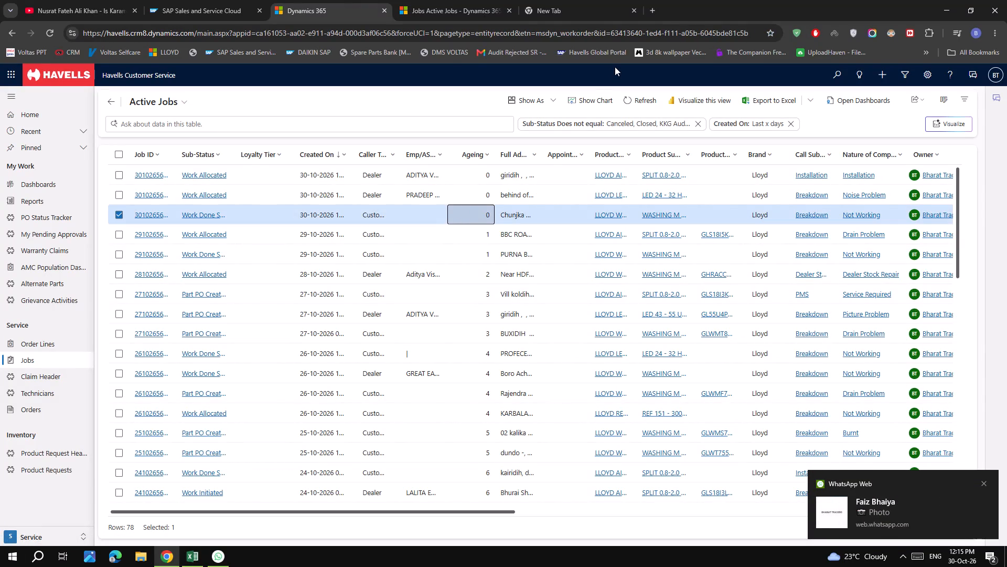
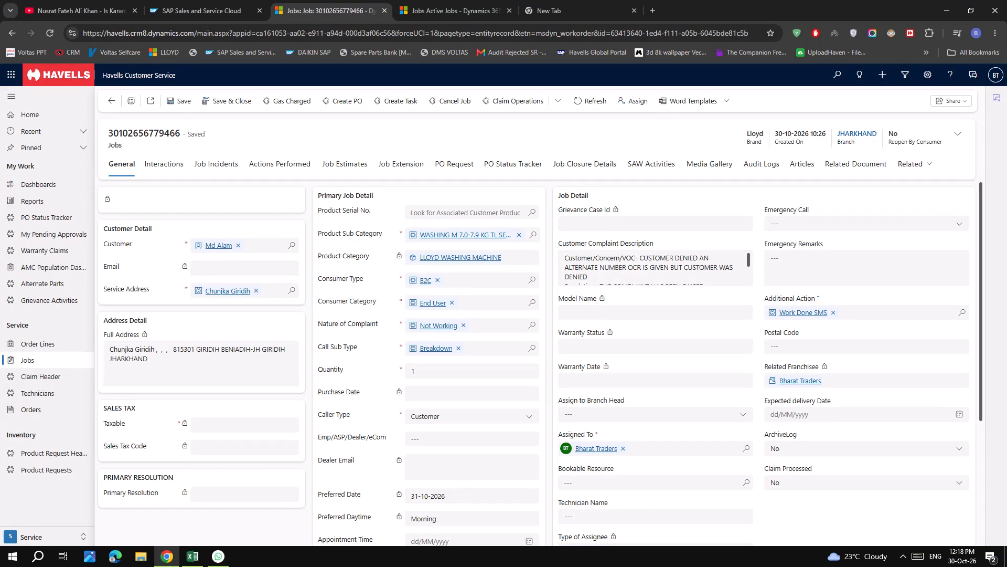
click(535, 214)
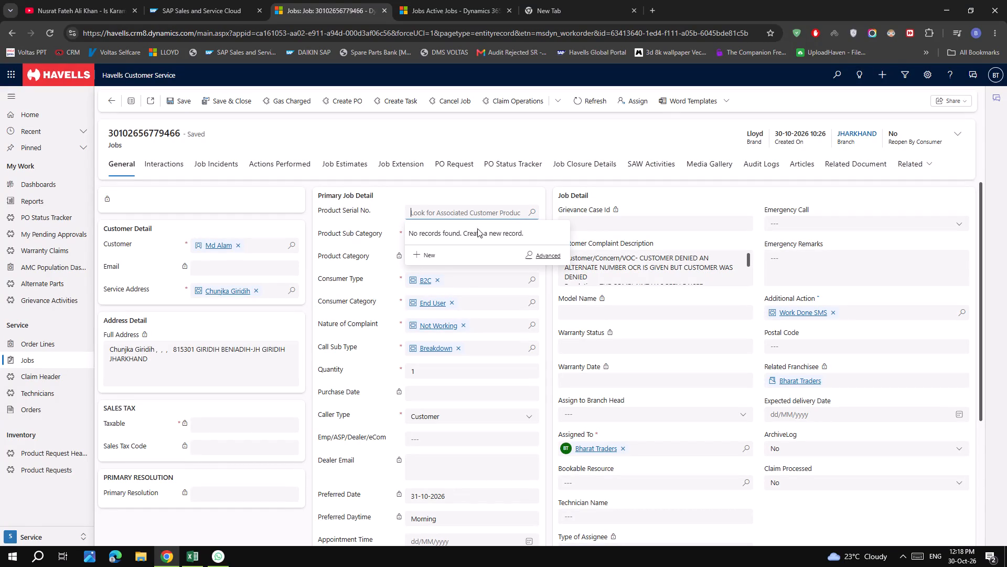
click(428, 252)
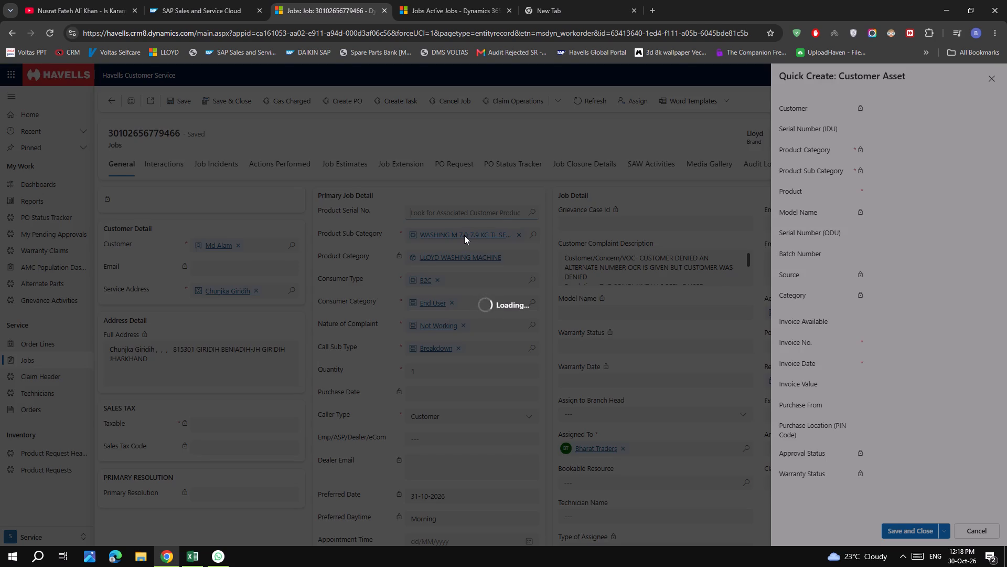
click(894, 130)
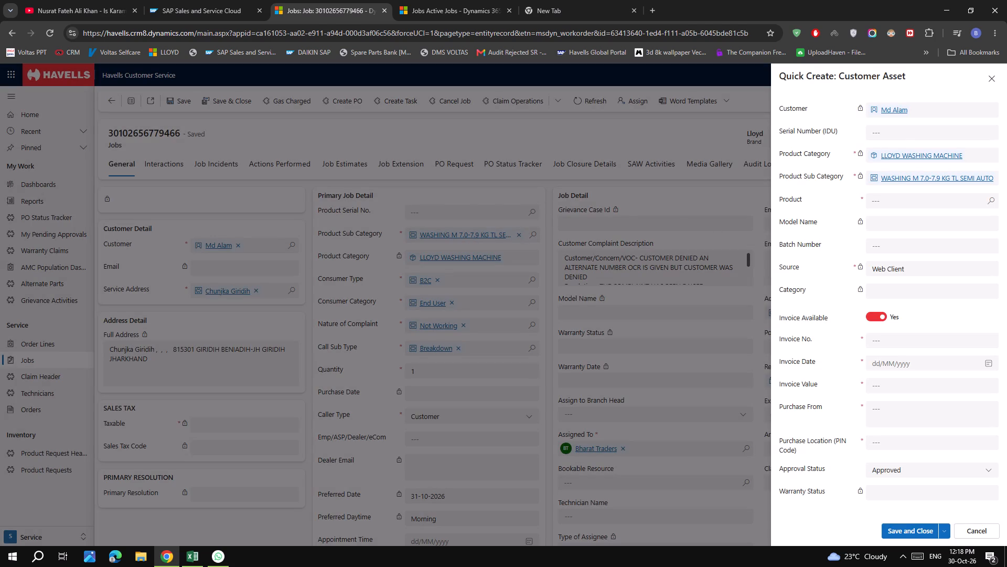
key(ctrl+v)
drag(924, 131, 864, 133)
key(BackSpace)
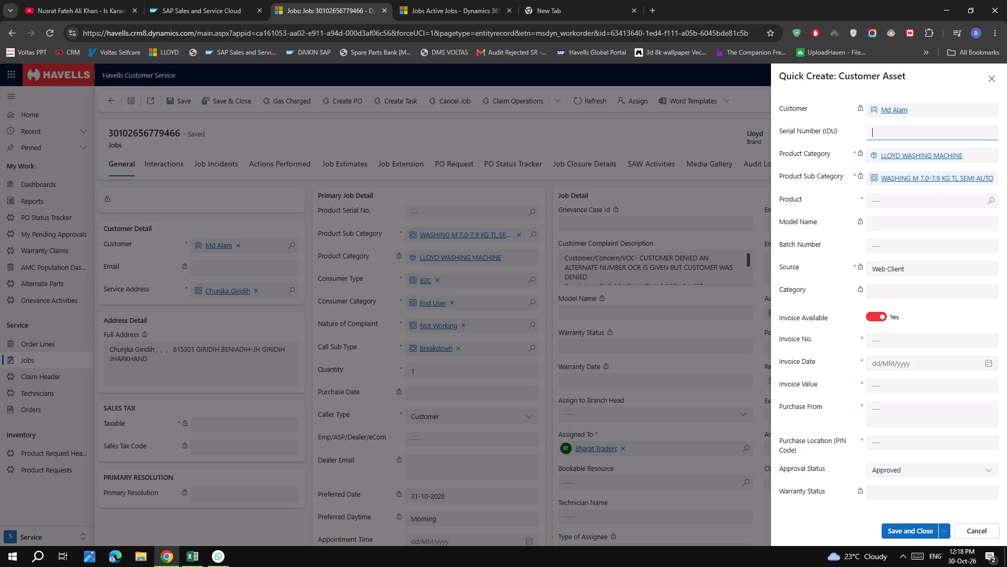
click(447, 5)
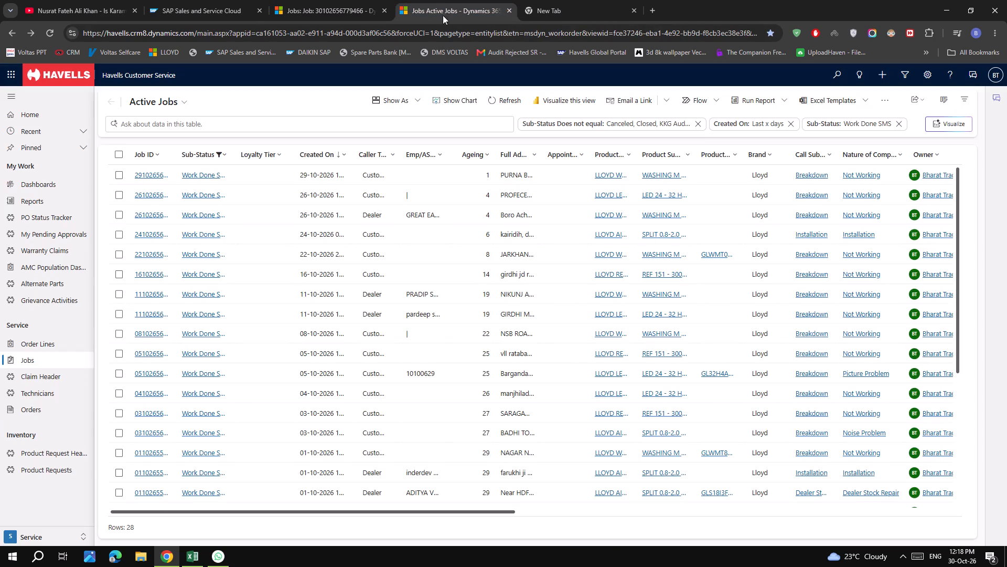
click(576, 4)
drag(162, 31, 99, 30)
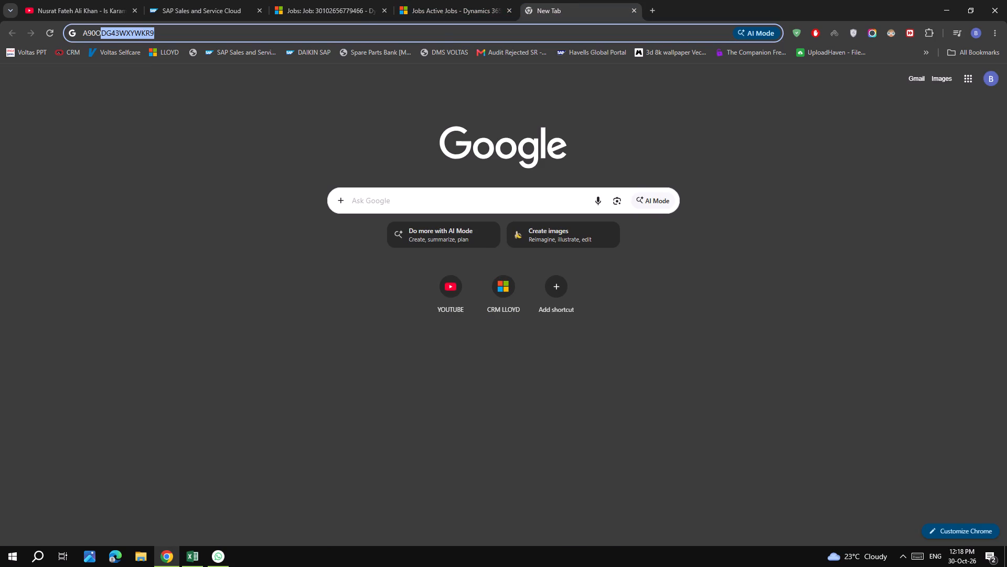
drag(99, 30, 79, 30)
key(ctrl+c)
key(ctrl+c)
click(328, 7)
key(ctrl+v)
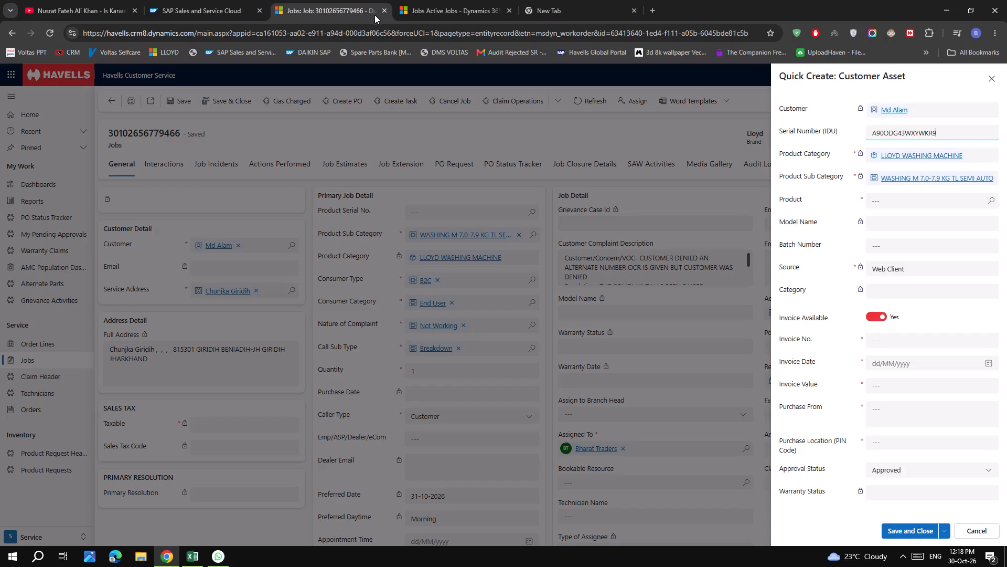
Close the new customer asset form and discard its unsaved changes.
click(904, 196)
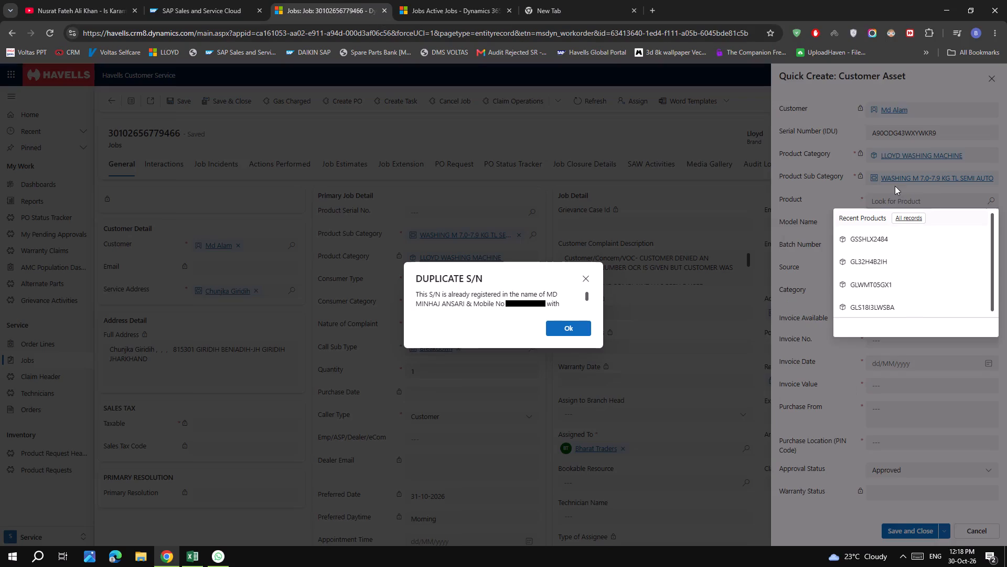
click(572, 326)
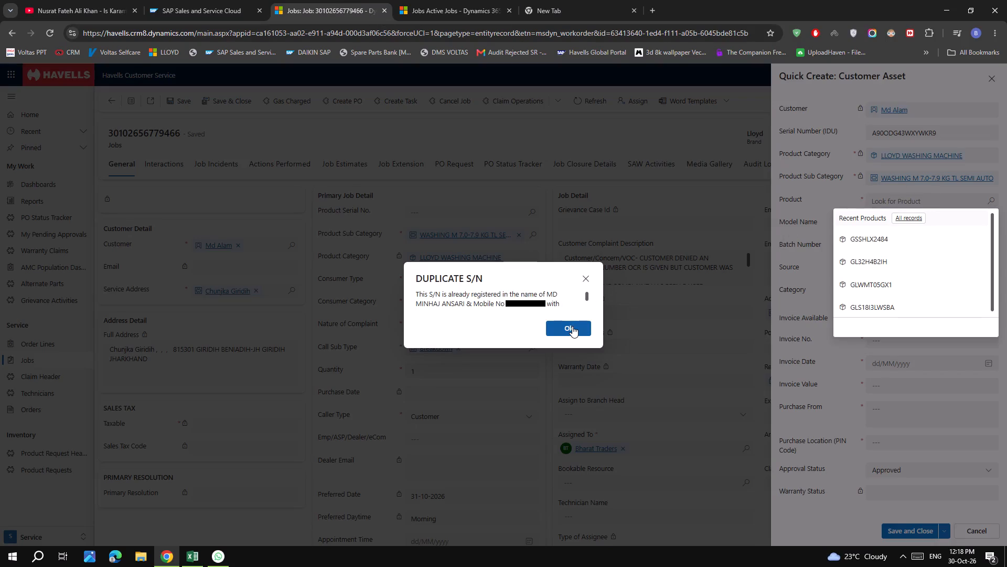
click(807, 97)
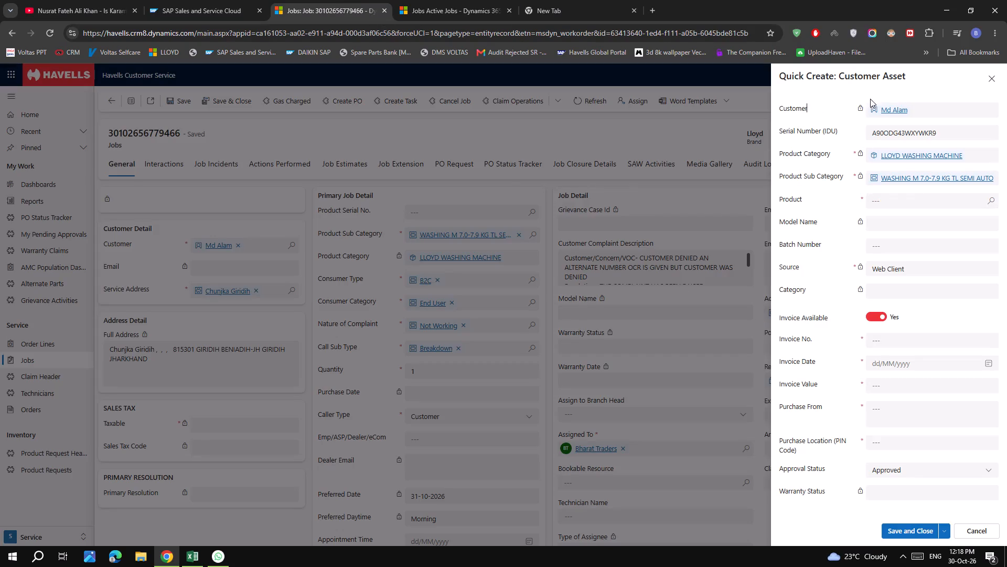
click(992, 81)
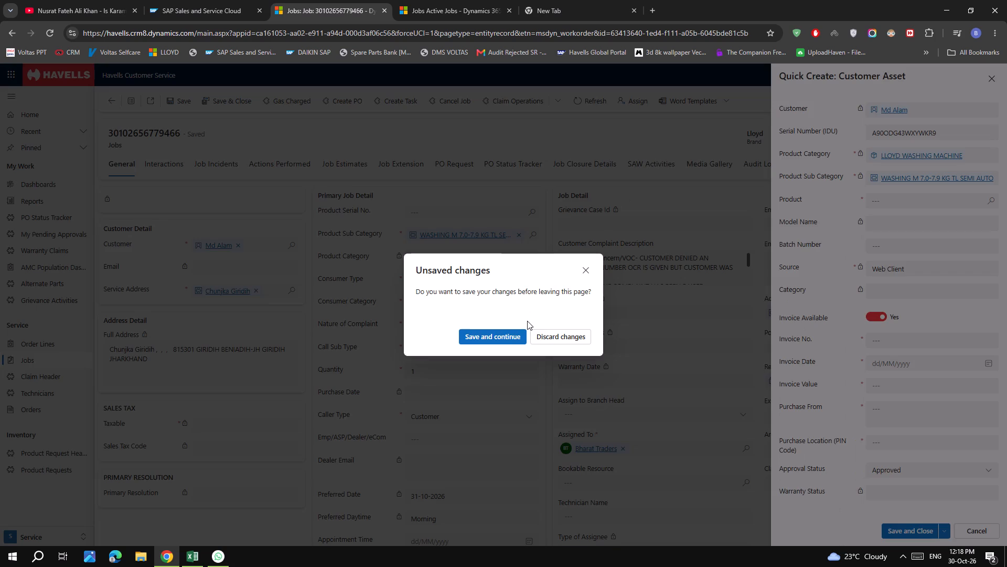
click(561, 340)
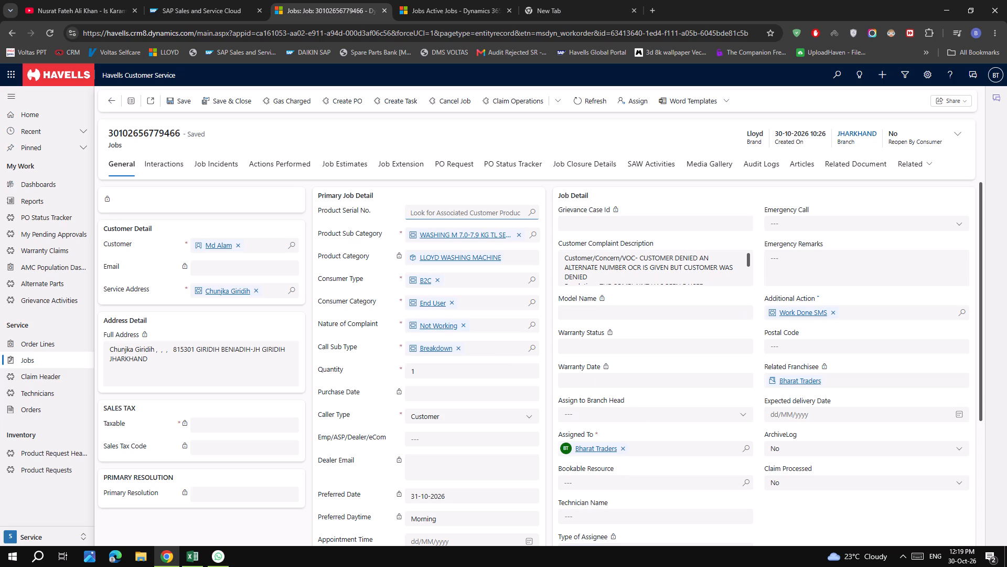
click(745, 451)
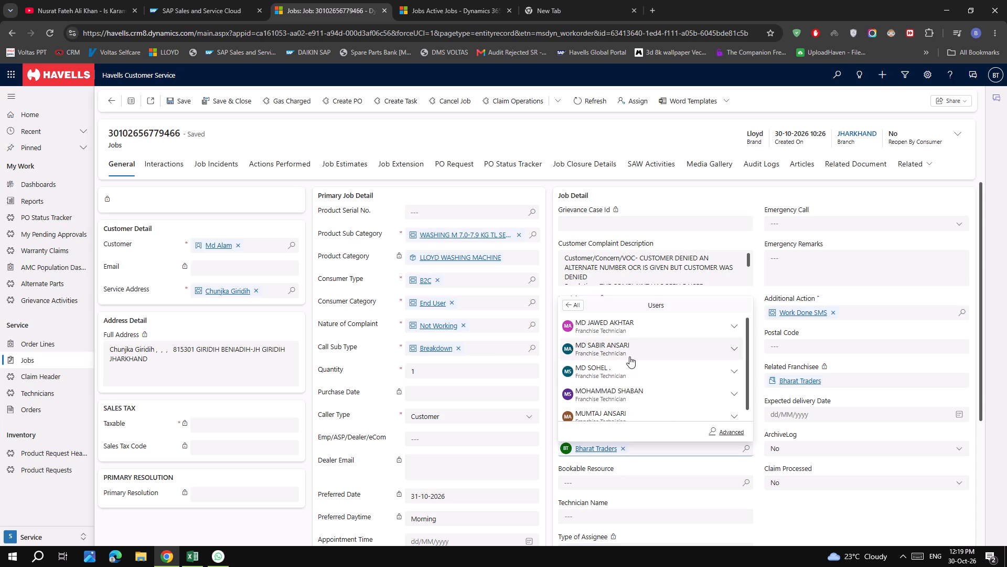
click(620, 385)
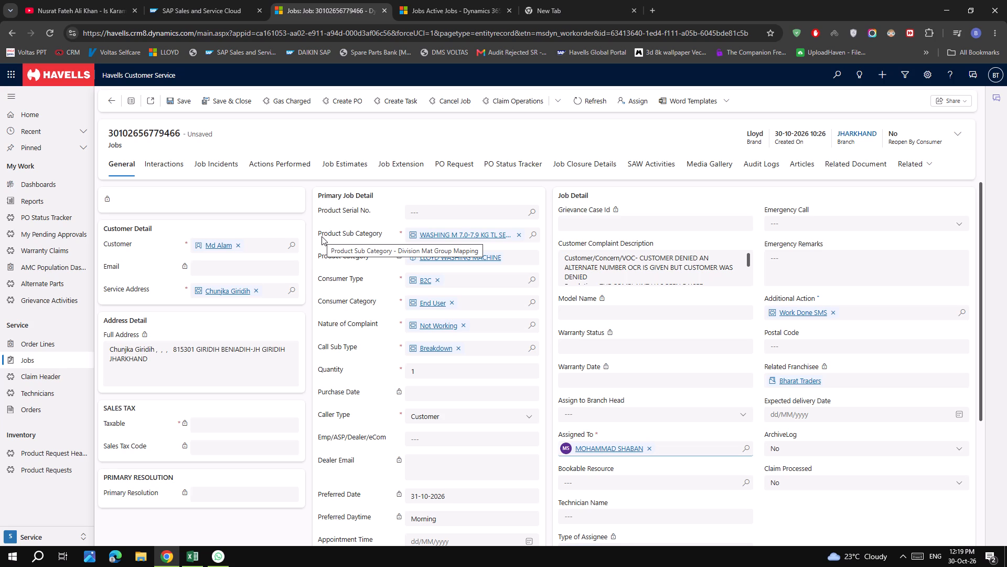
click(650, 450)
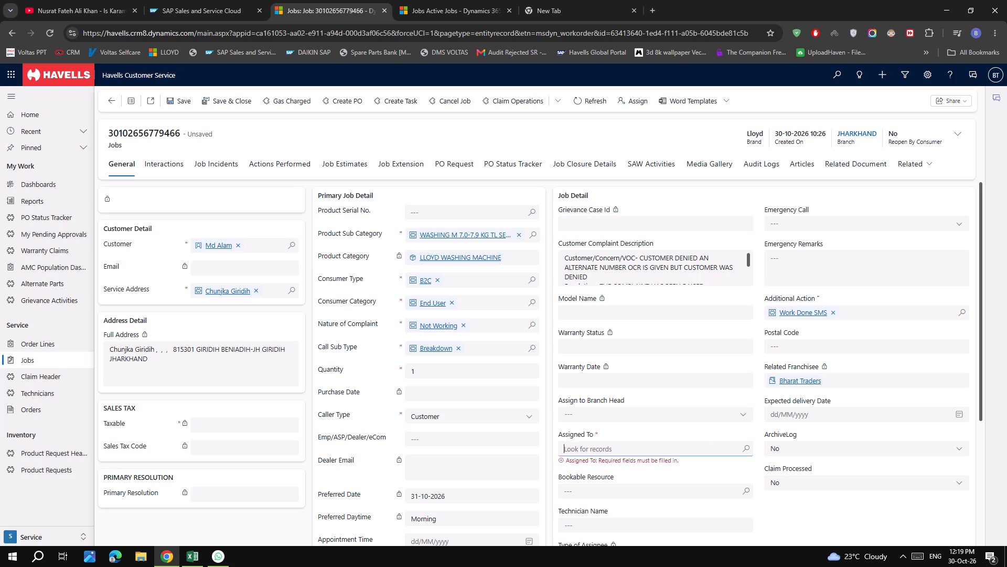
Assign the washing machine job to franchise technician Sabir and save the job.
click(750, 448)
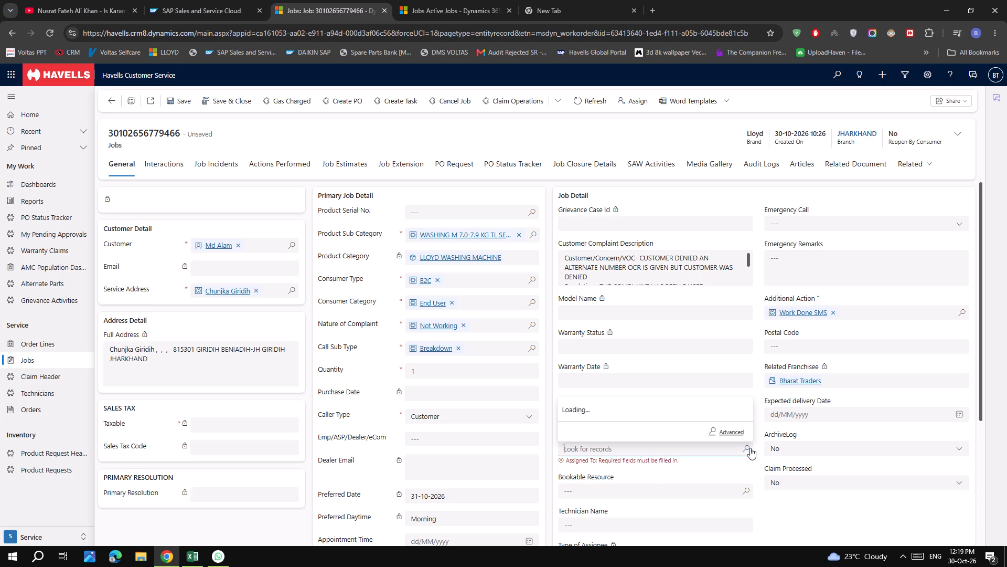
scroll(633, 383, down, 3)
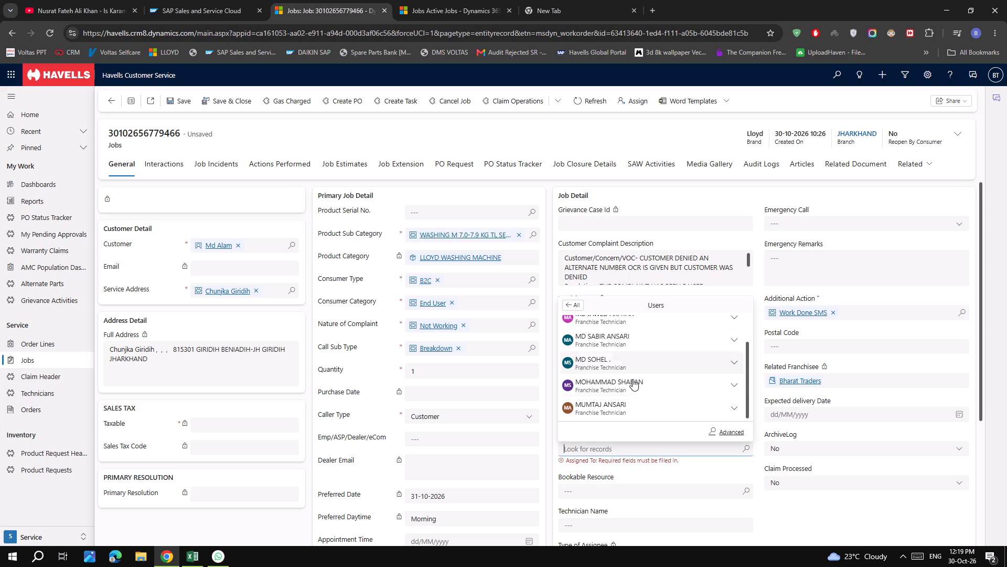
scroll(633, 407, down, 2)
scroll(620, 361, up, 1)
drag(620, 373, 614, 363)
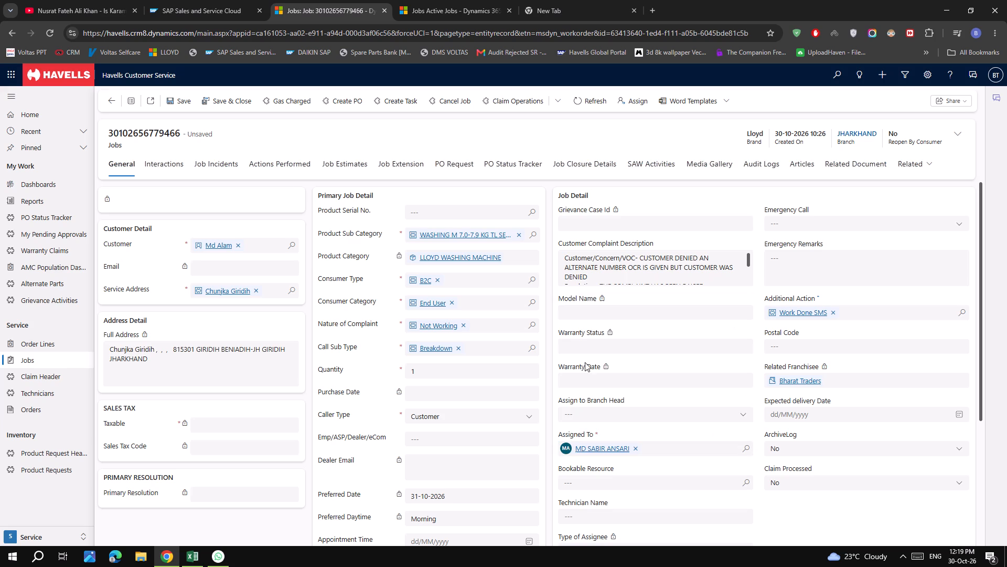
click(176, 97)
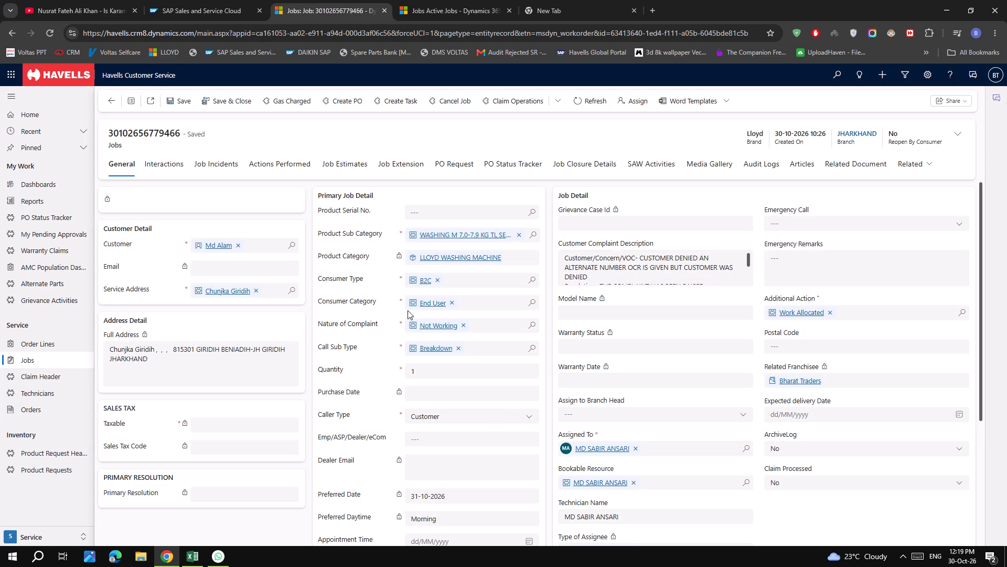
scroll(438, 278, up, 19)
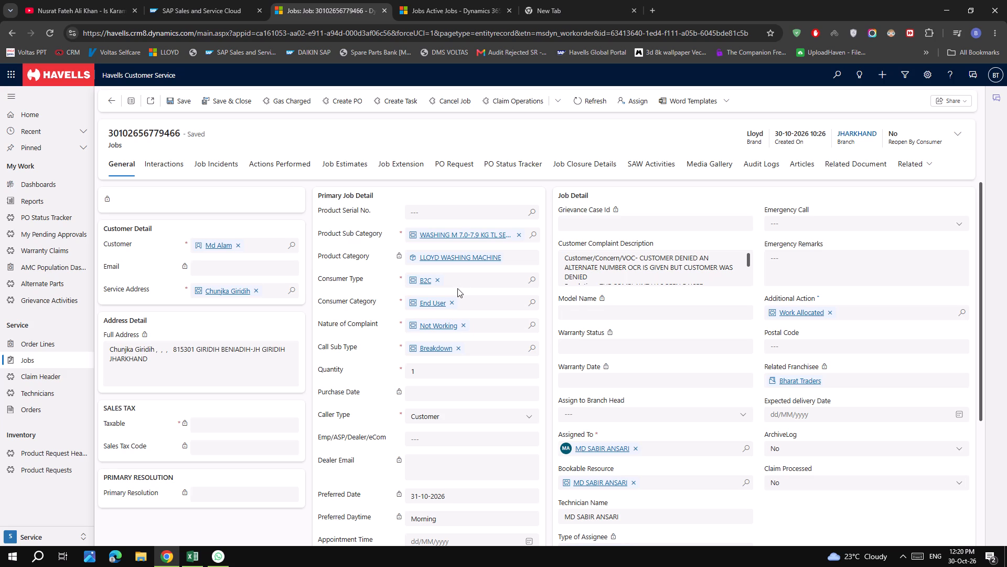
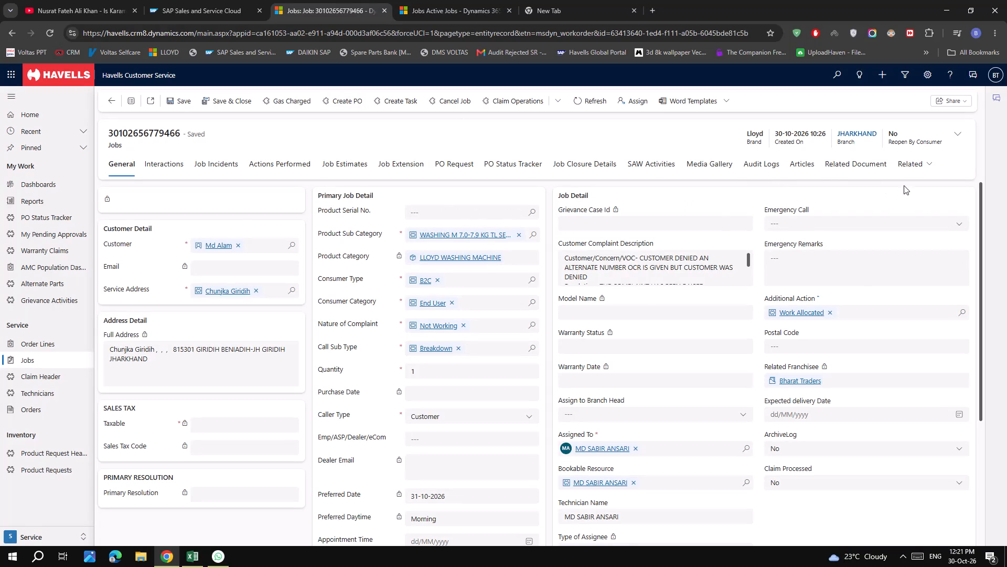
click(566, 4)
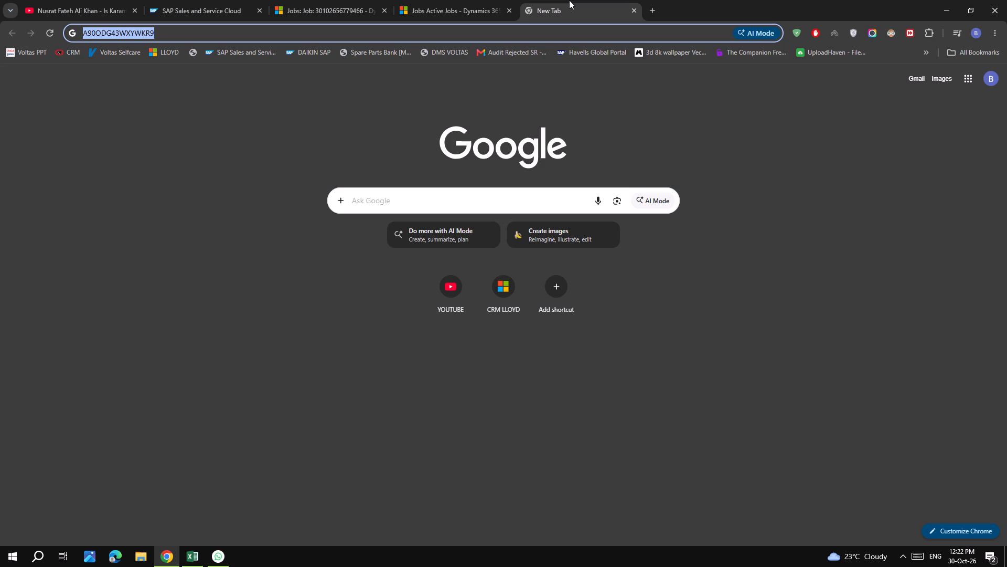
click(335, 0)
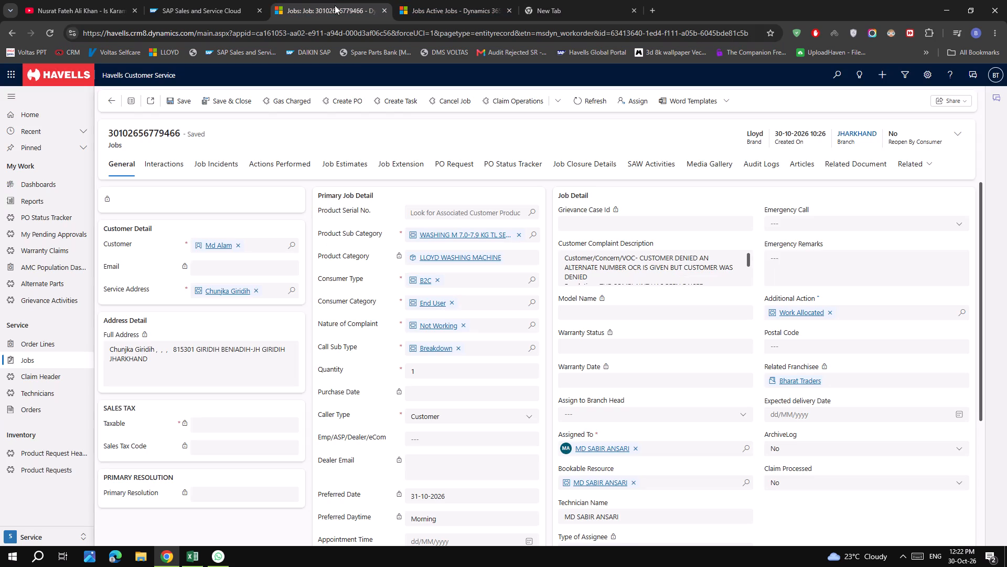
click(531, 212)
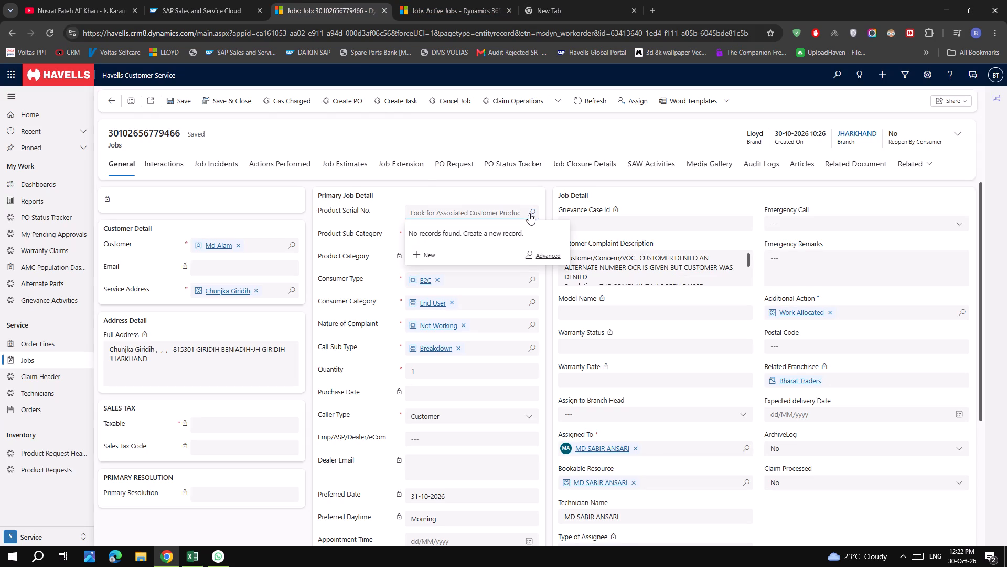
click(417, 255)
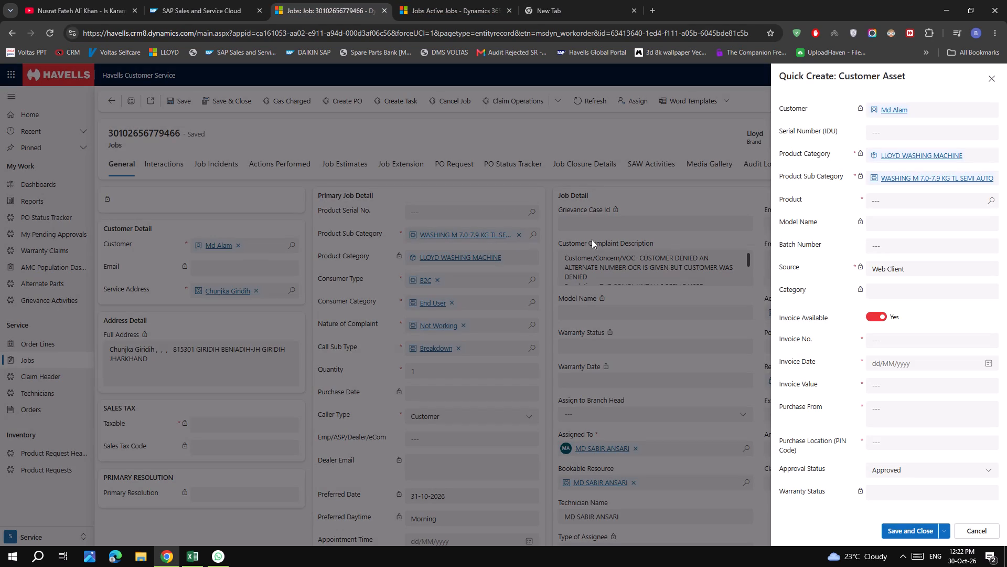
click(904, 134)
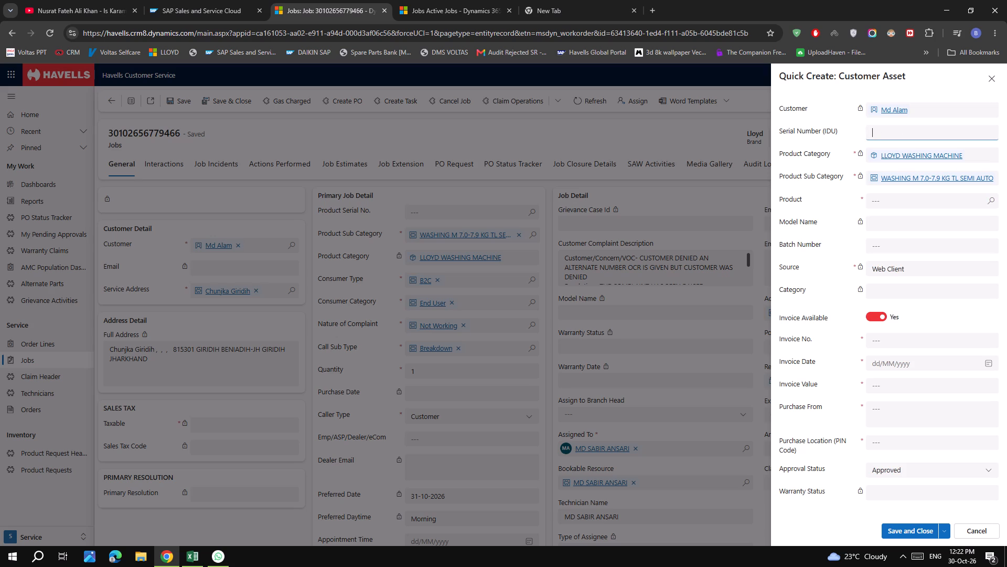
key(ctrl+v)
Search the products for GLWMS75AV and set the asset's product to GLWMS75AVGEL.
click(915, 204)
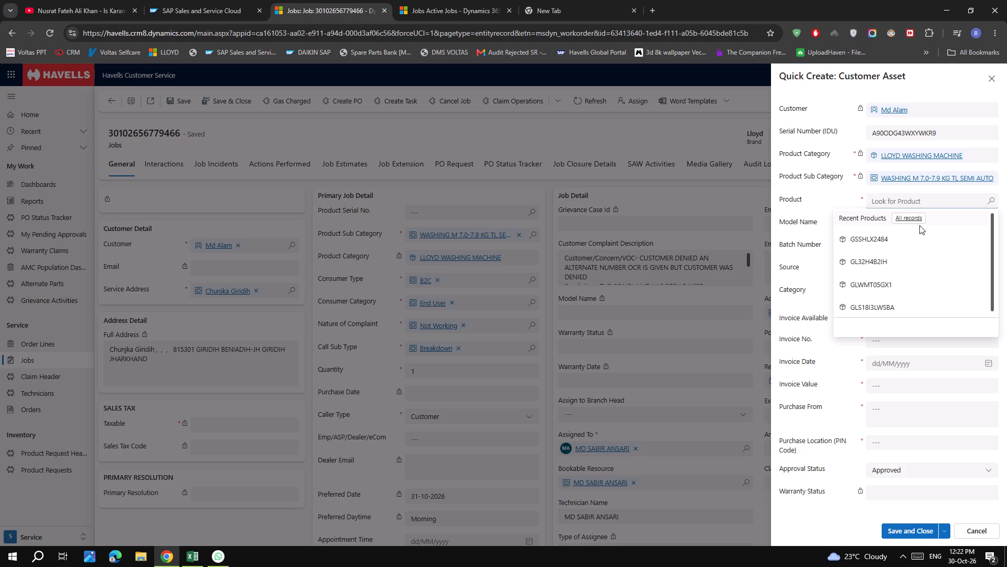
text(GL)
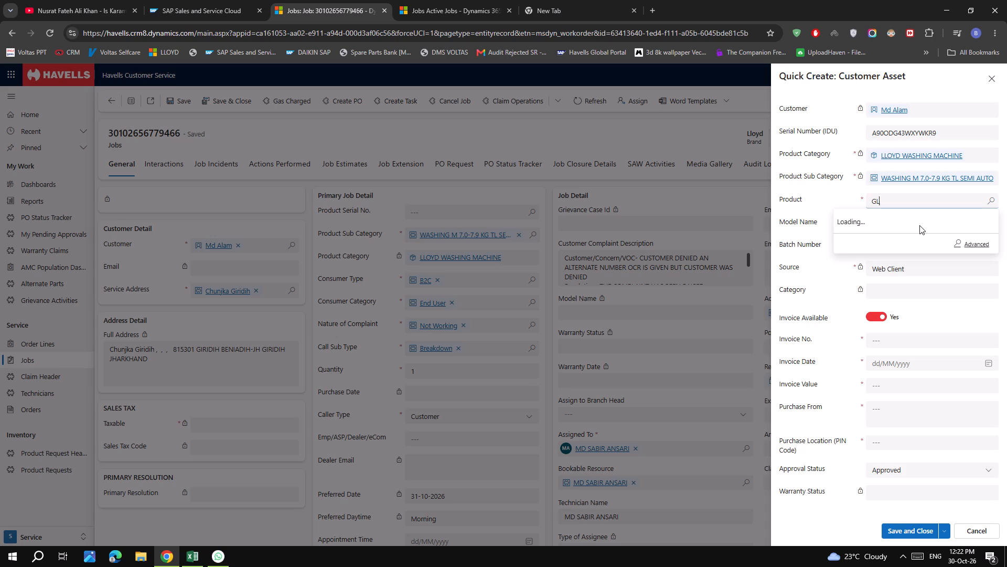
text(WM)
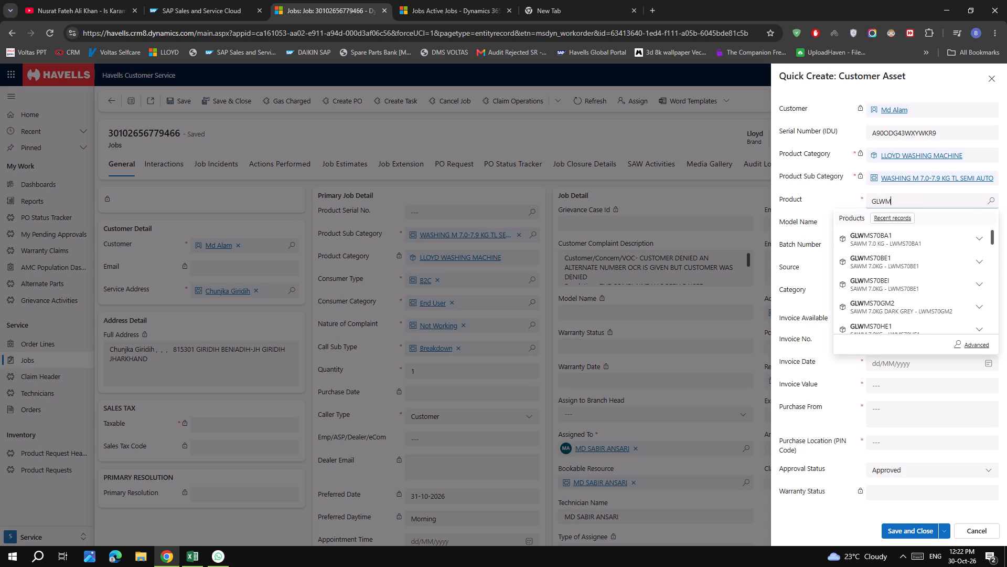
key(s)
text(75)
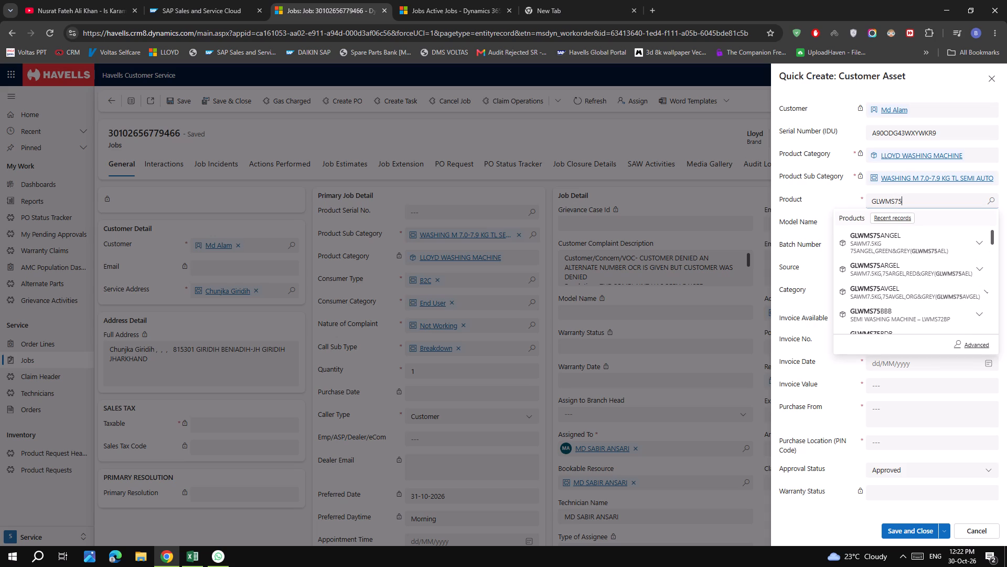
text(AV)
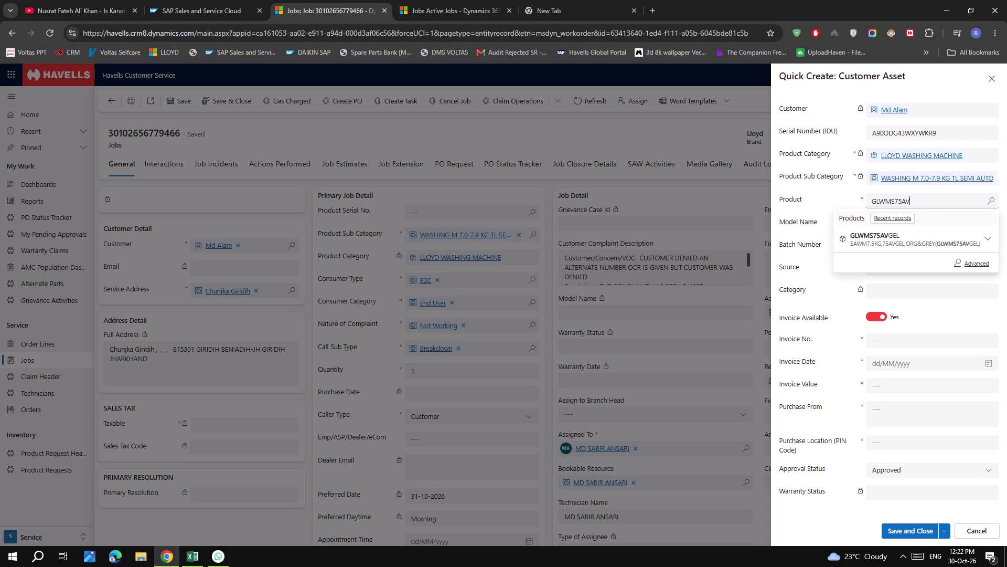
click(928, 240)
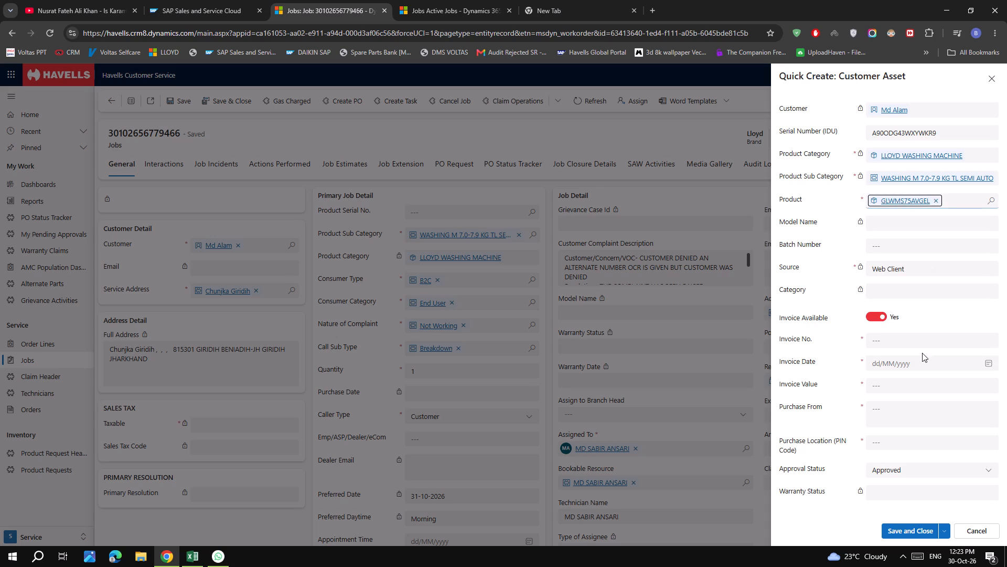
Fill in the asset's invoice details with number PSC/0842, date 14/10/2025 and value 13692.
click(920, 340)
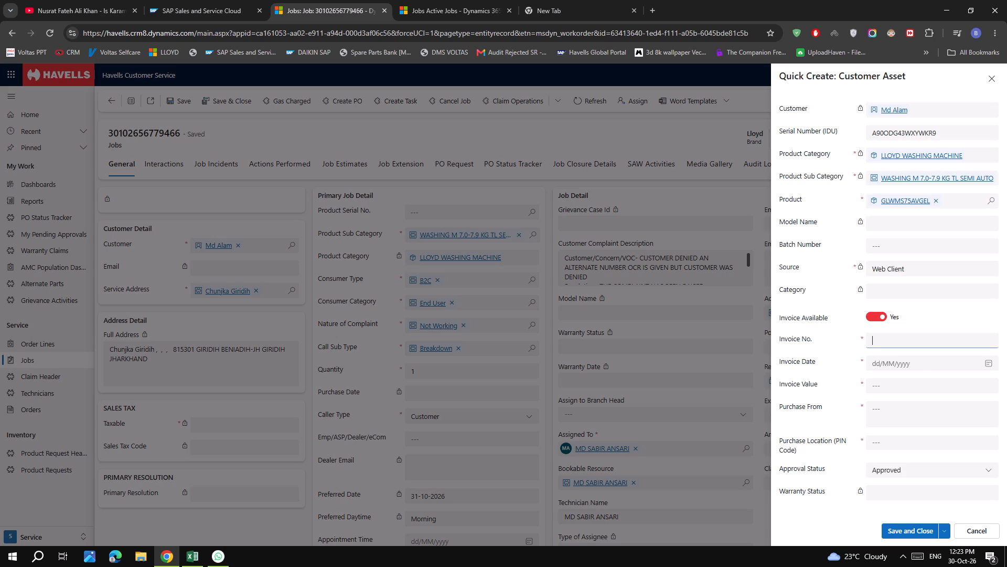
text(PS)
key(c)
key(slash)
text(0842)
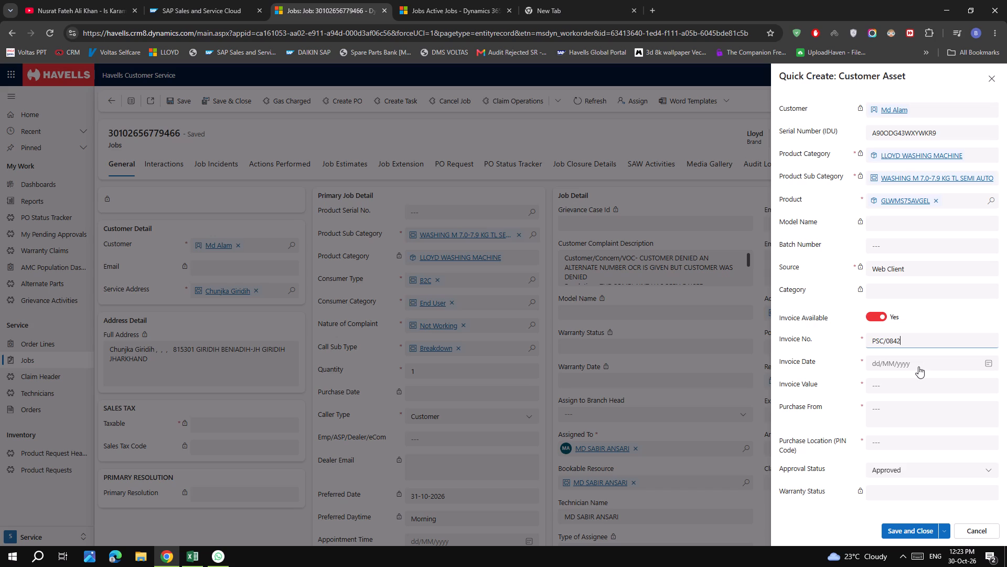
click(919, 366)
click(920, 365)
text(14/10/2025)
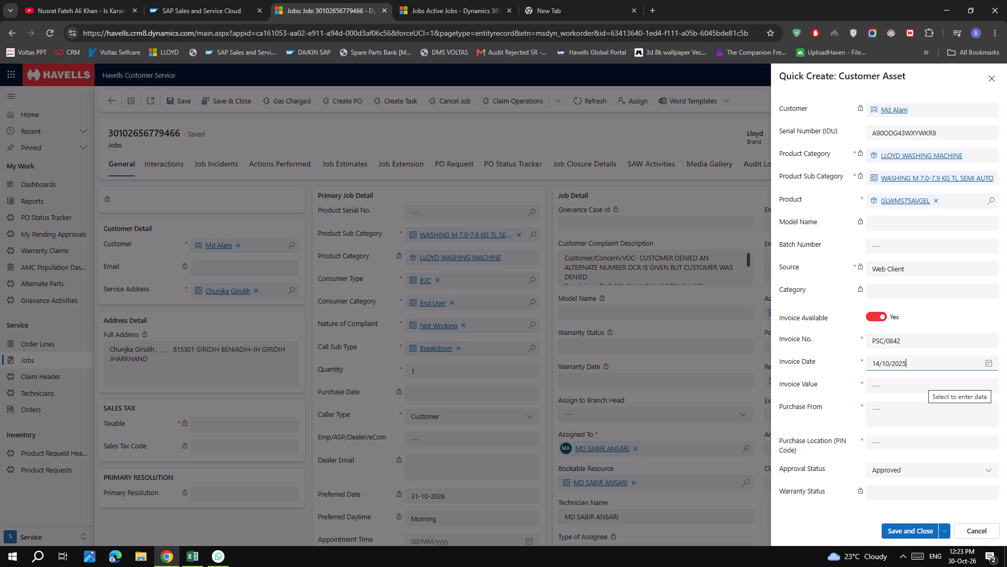
click(925, 382)
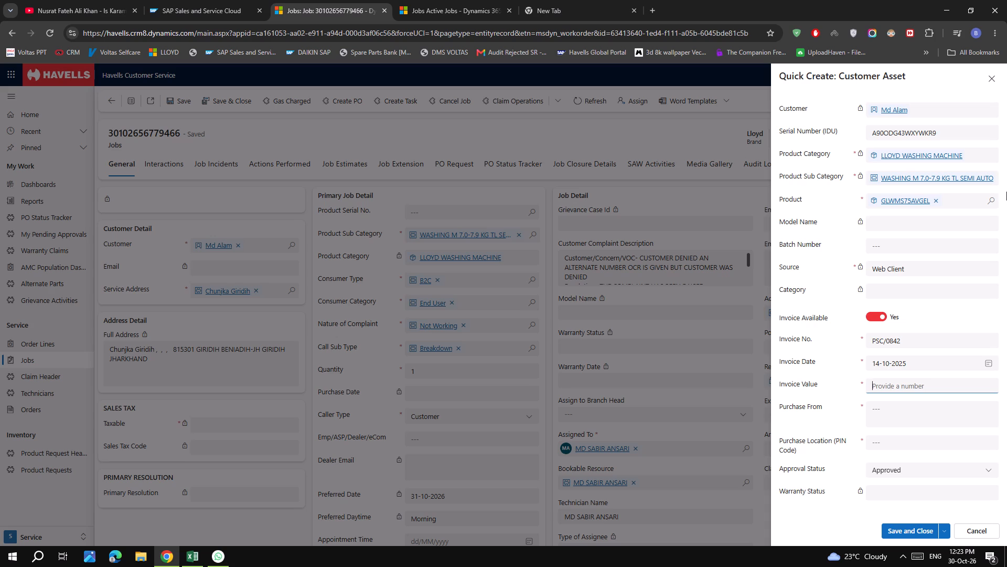
text(13)
key(6)
key(9)
key(2)
Enter PRADIP SALES as the seller the asset was purchased from and 815301 as the purchase location PIN code.
click(901, 402)
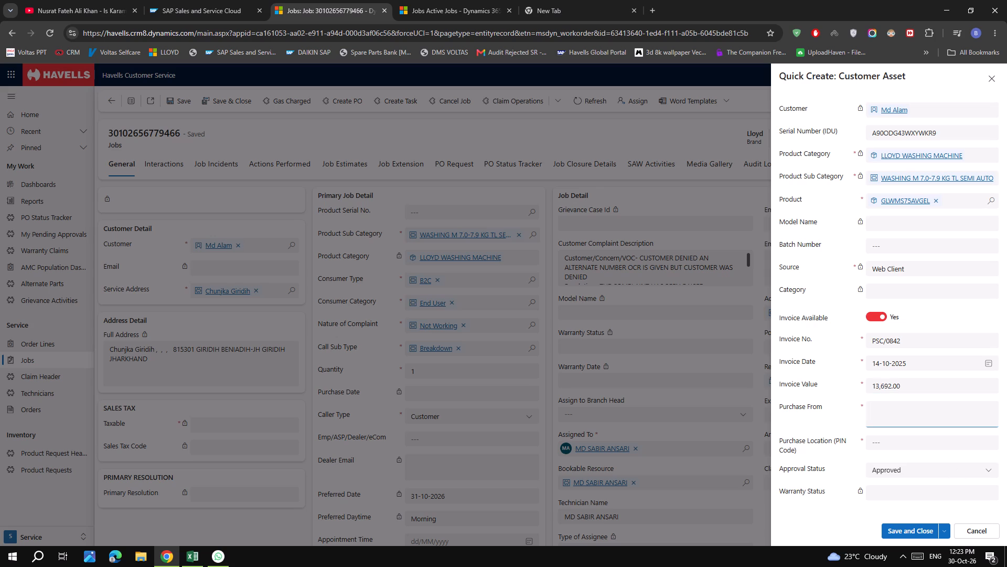
text(PRADIP)
key(space)
text(SALES)
key(space)
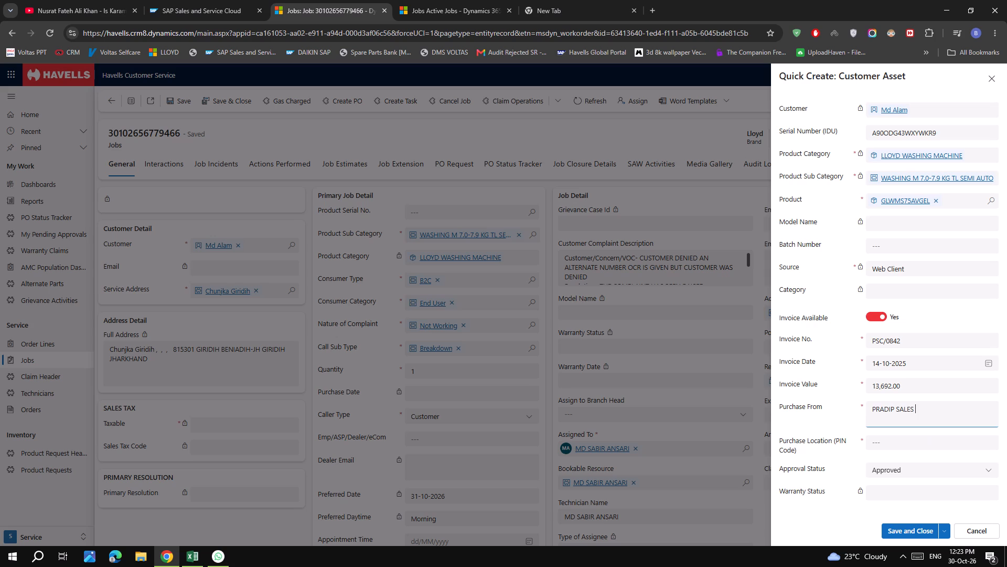
click(930, 444)
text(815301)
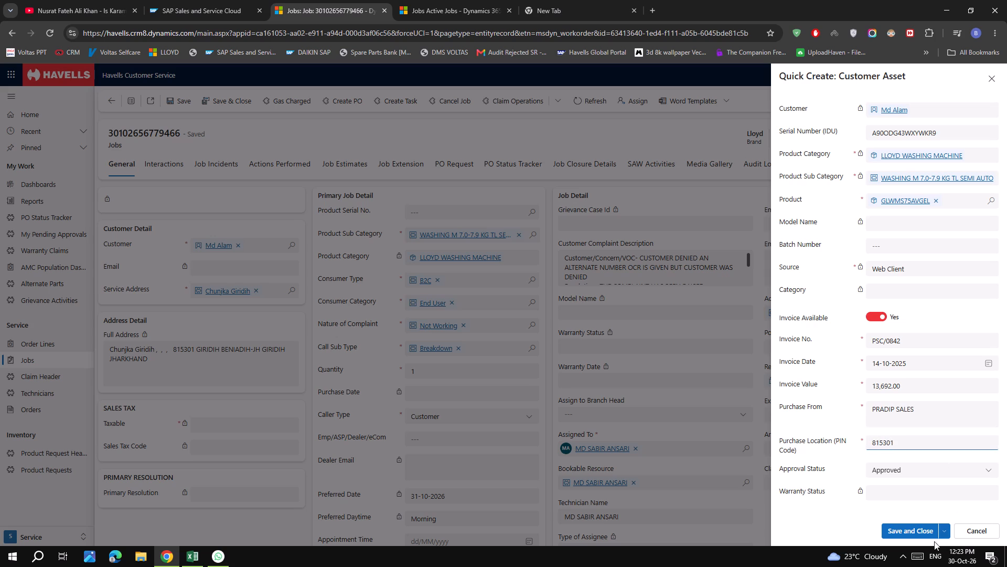
Save and close the new customer asset, and save the washing machine job.
click(919, 532)
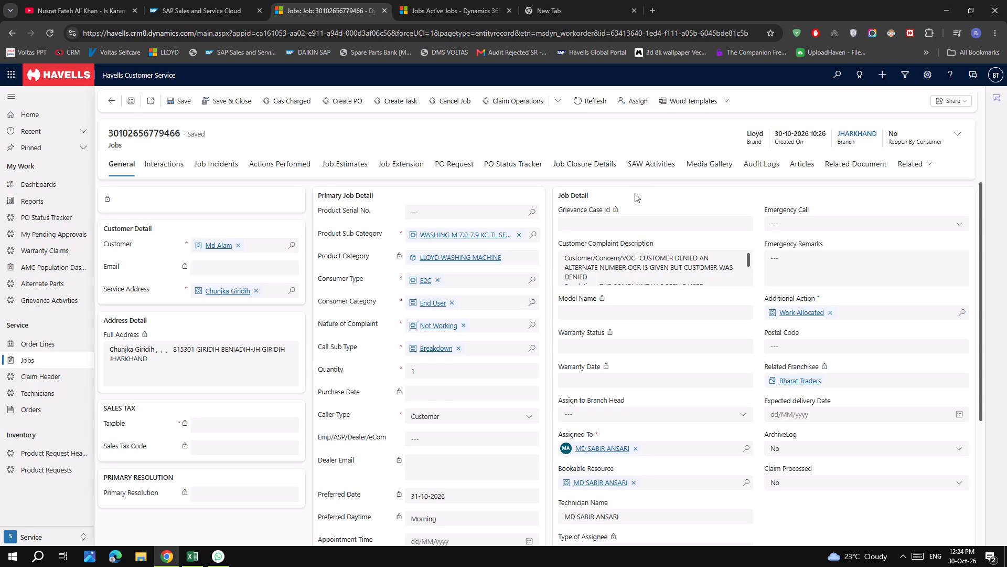
click(175, 99)
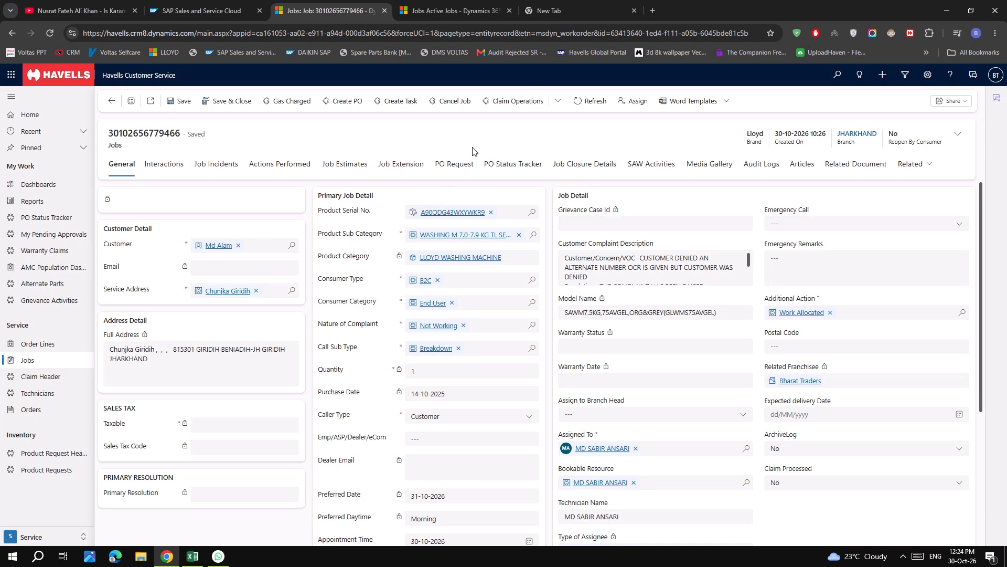
Open the washing machine's customer asset record through the job's product serial number.
click(458, 211)
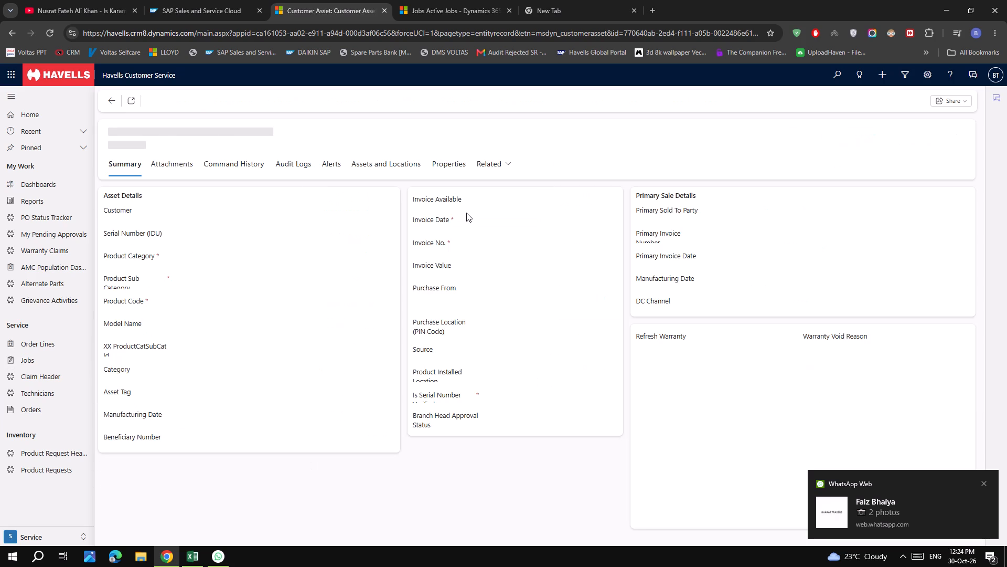
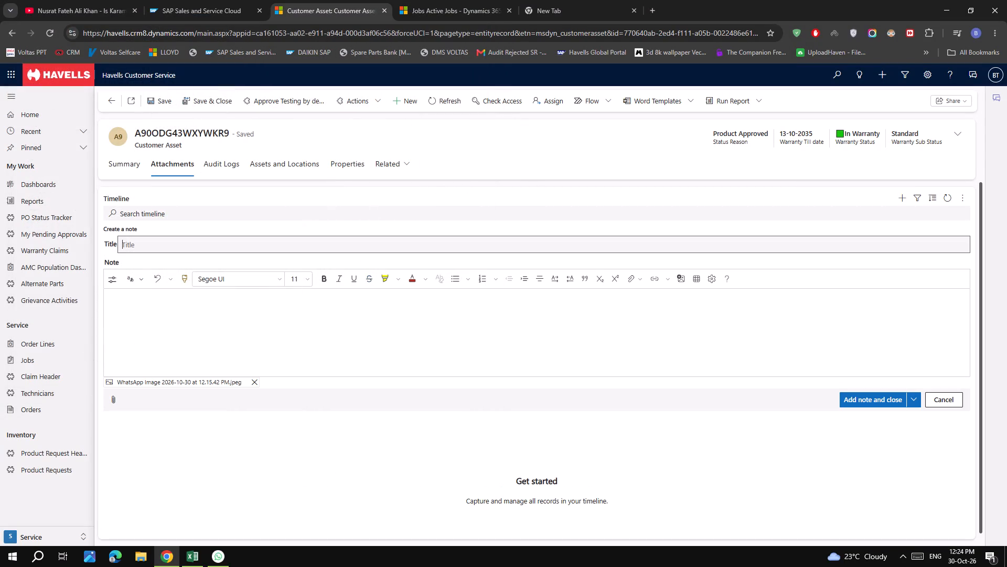
Title the note holding the attached invoice image INVOICE and add it to the asset's timeline.
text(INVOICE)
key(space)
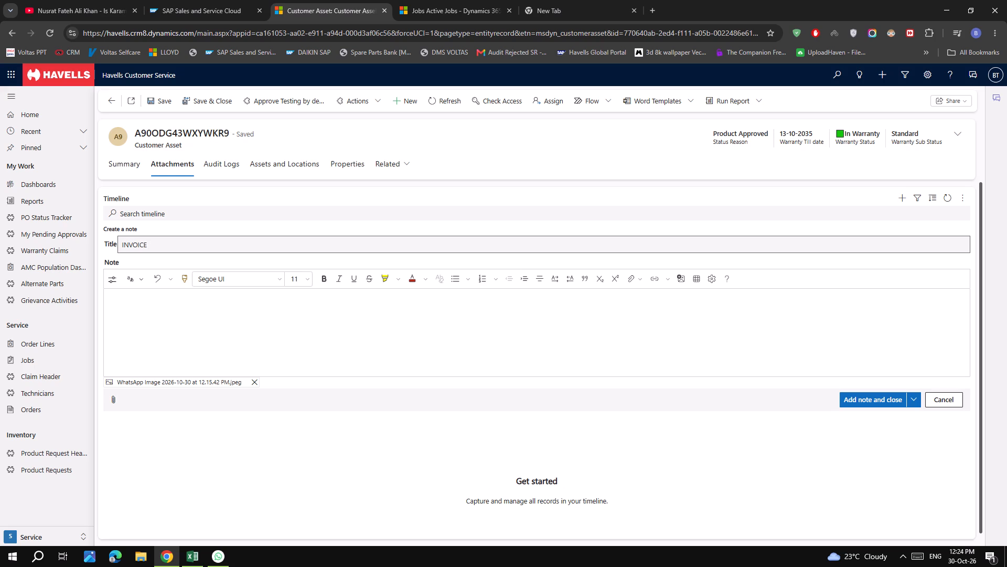
click(880, 400)
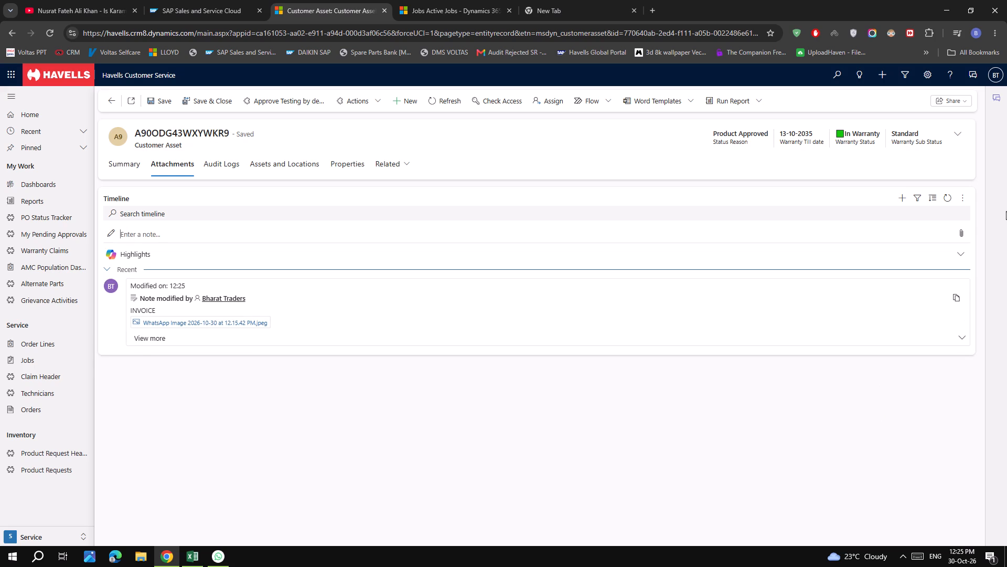
Attach the image WhatsApp Image 2026-10-30 at 12.24.13 PM to the asset's timeline as a note titled SERIAL NUMBER.
click(963, 236)
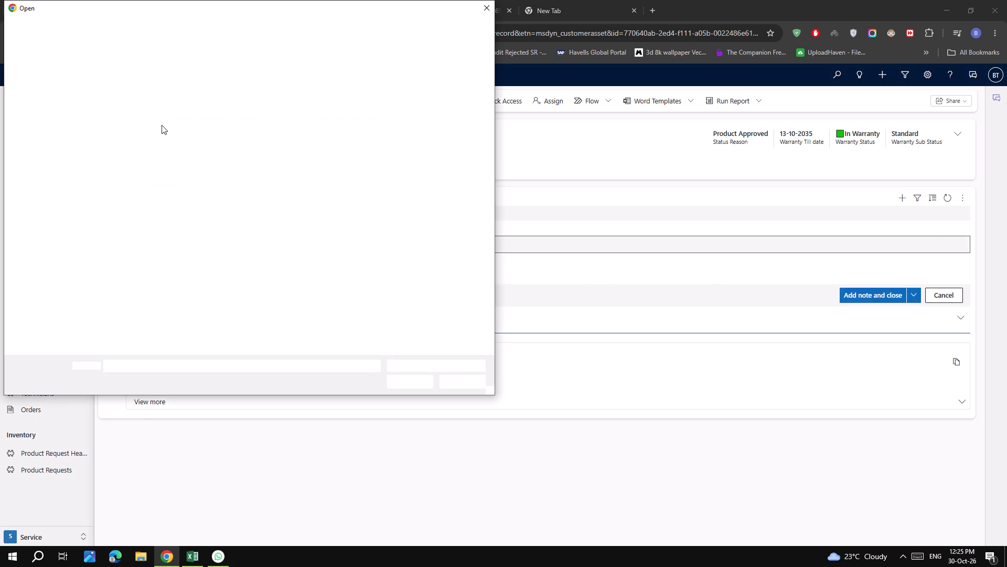
click(120, 96)
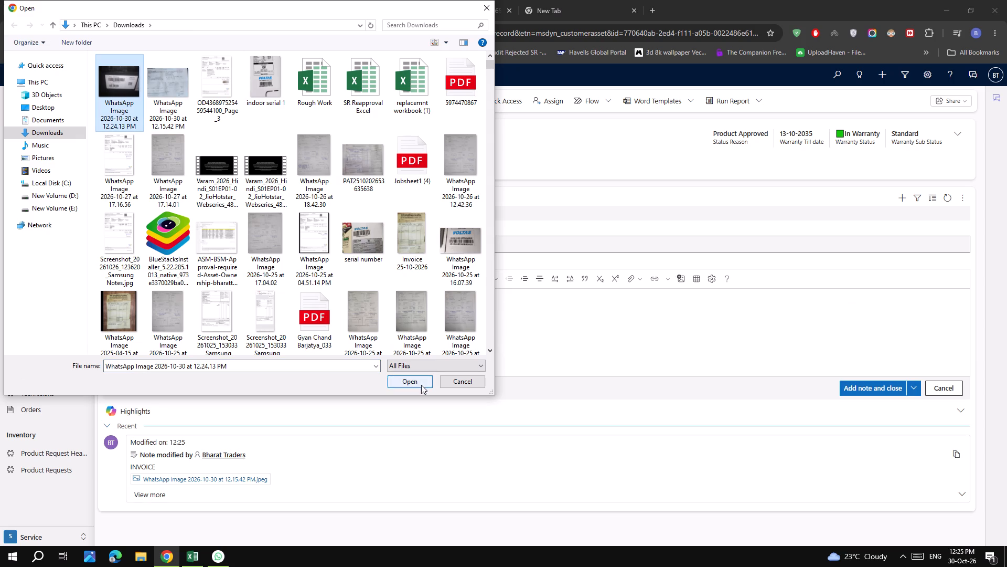
click(421, 385)
click(389, 245)
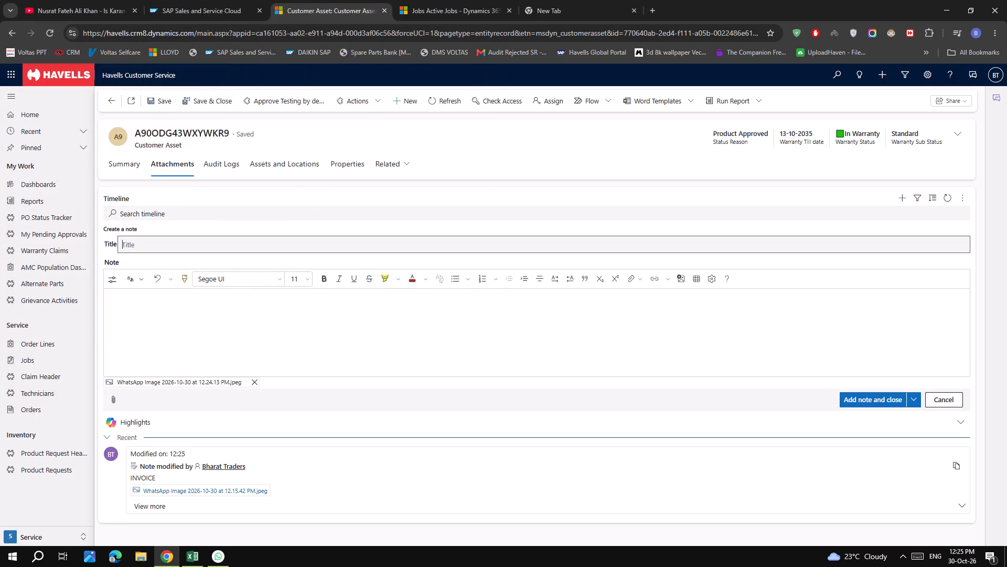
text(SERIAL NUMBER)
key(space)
click(862, 399)
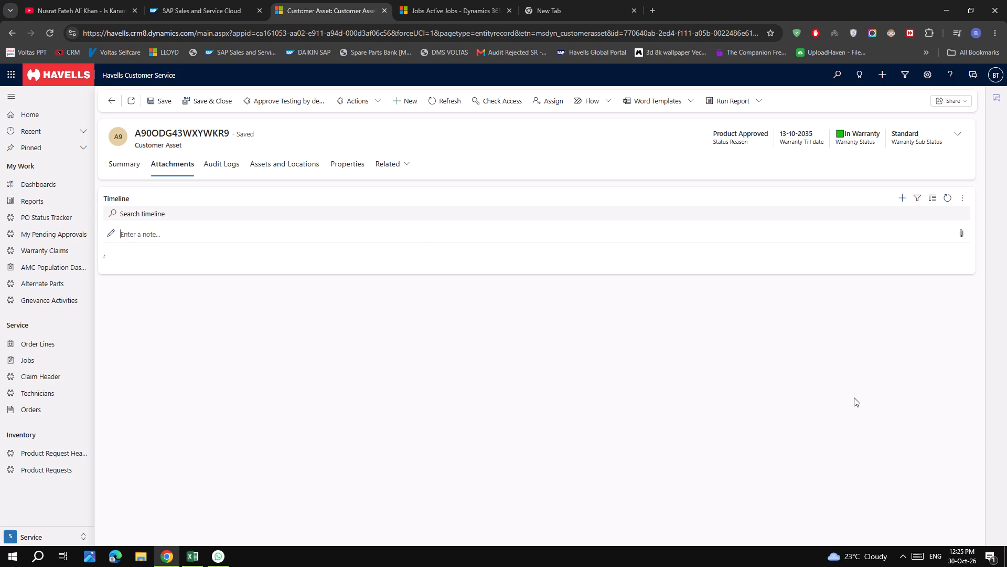
Save and close the washing machine's customer asset record.
click(202, 107)
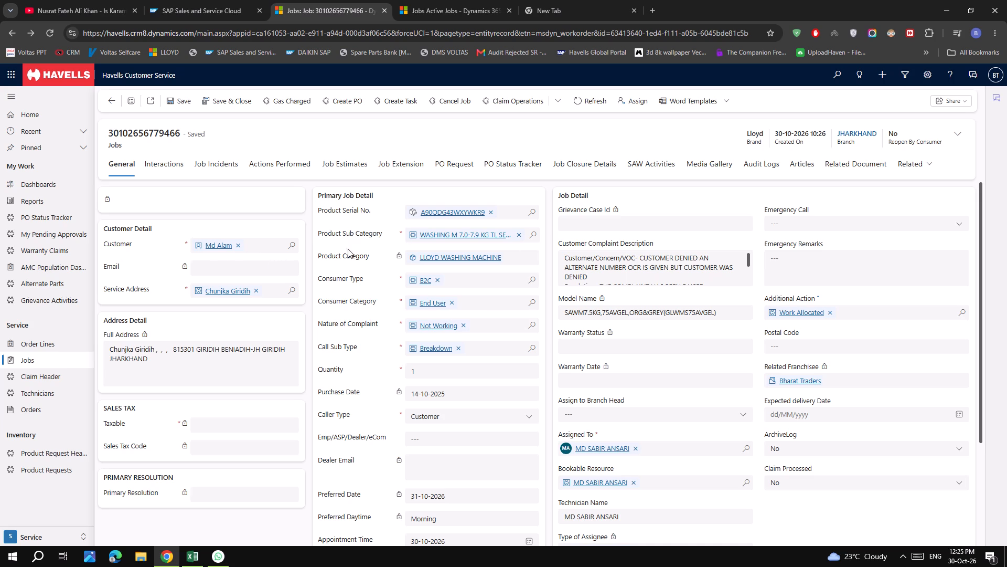
click(212, 151)
click(216, 167)
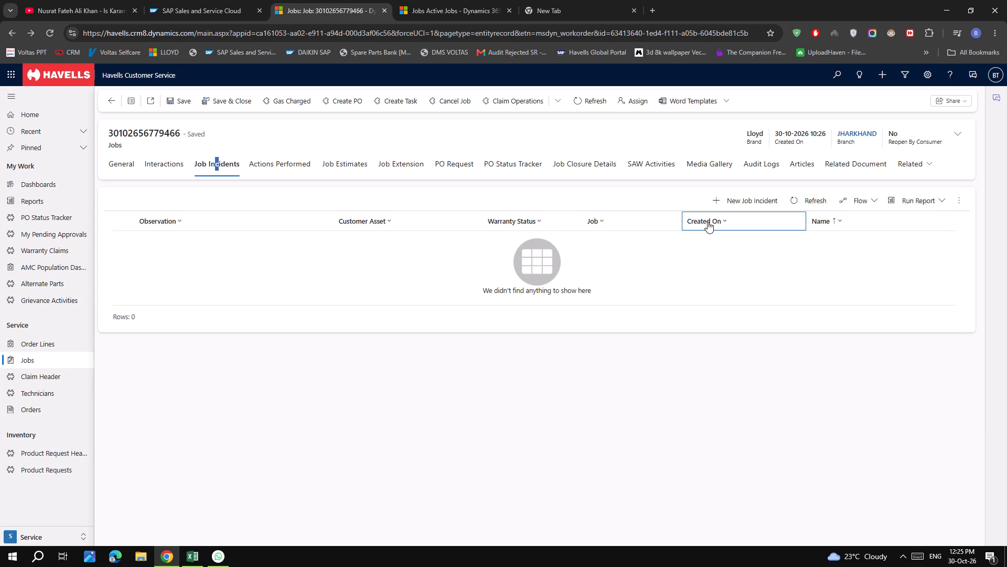
click(766, 206)
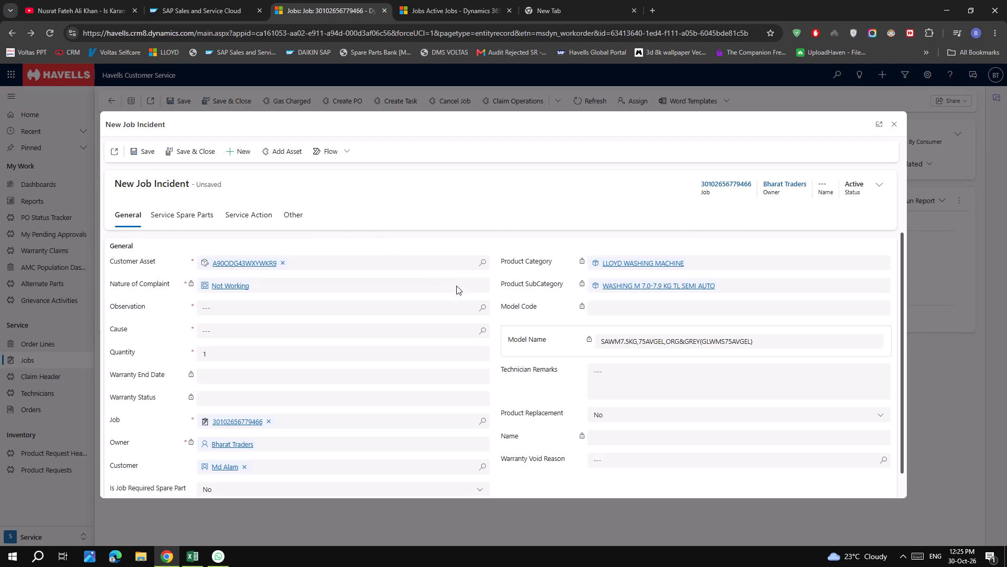
click(485, 309)
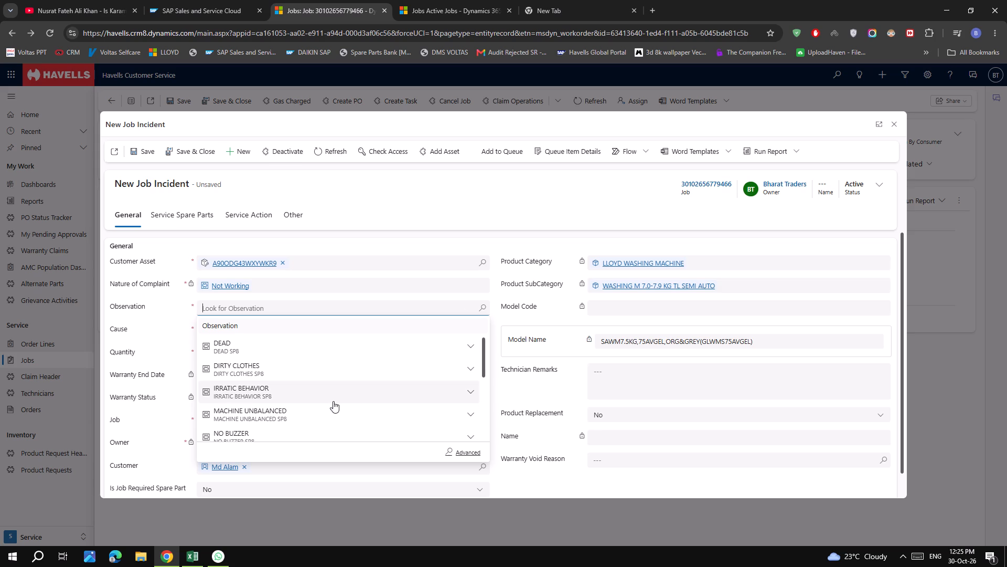
scroll(332, 401, down, 2)
click(277, 386)
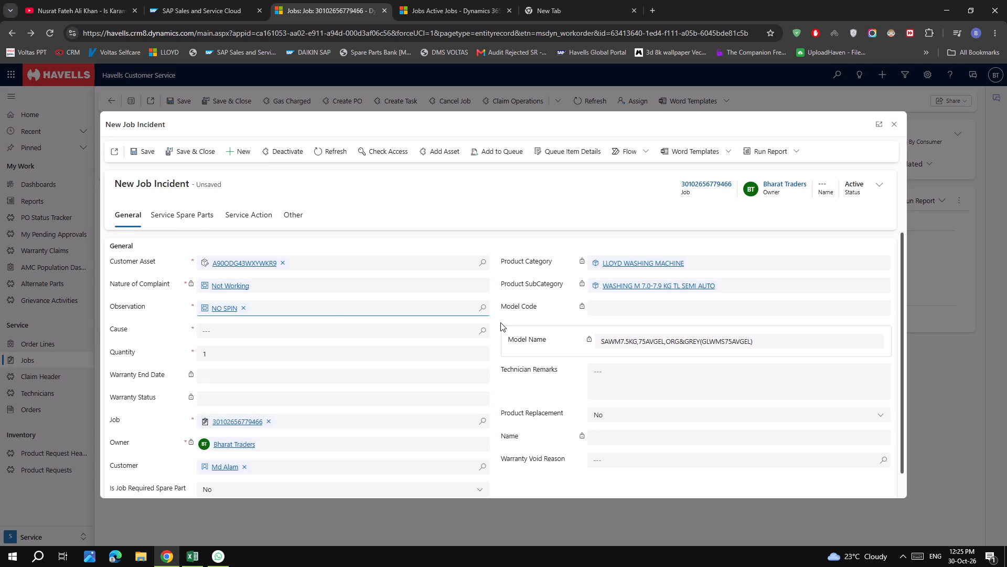
click(480, 331)
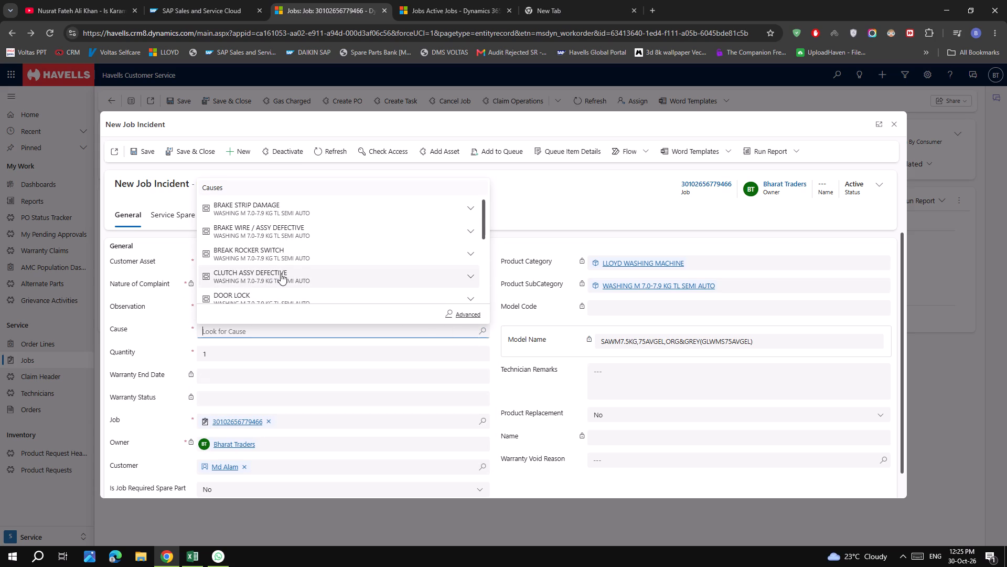
scroll(281, 274, down, 1)
click(285, 248)
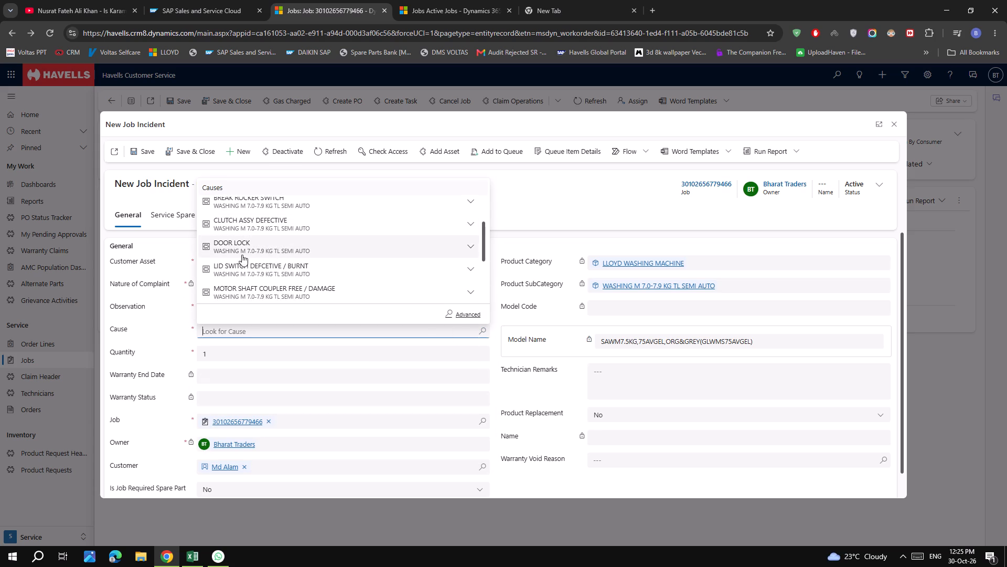
click(146, 151)
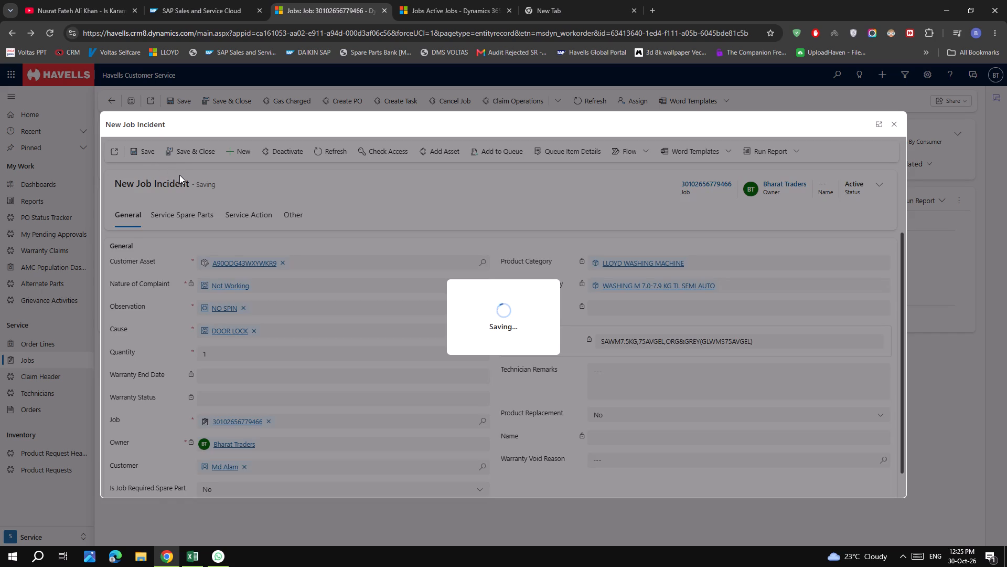
Mark the incident's RepairedLL400 service action as Used, save it, and close the incident.
click(234, 219)
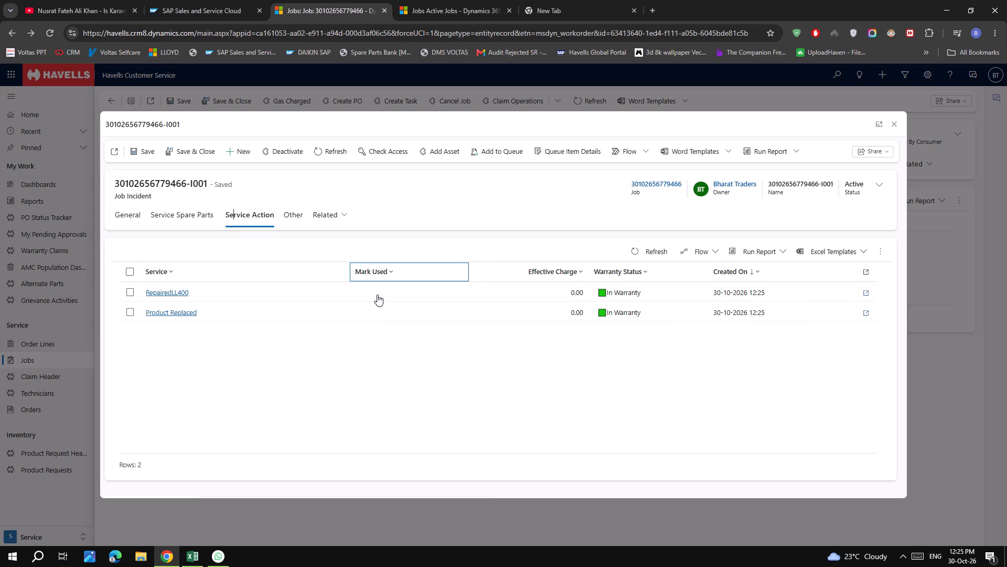
double_click(378, 292)
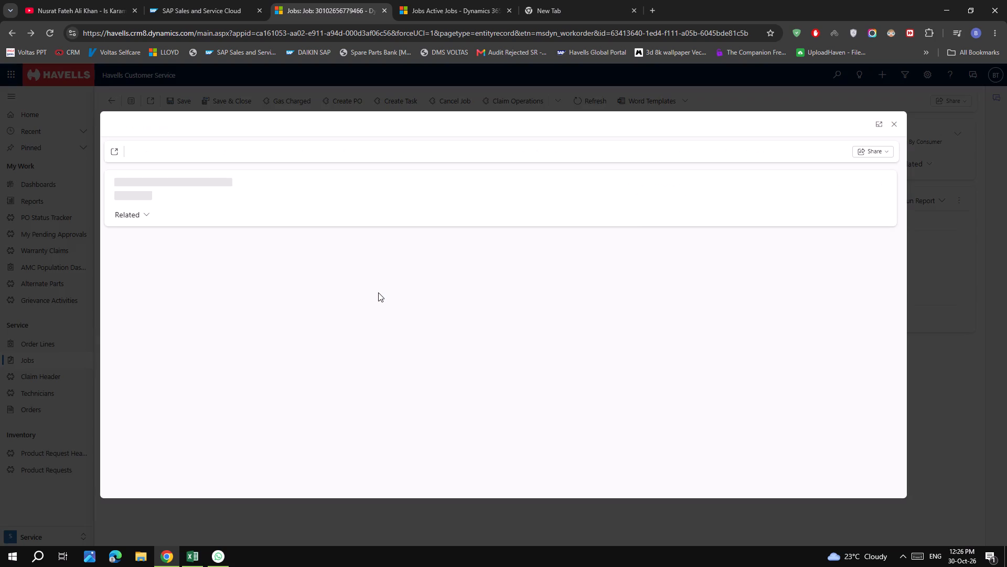
click(573, 330)
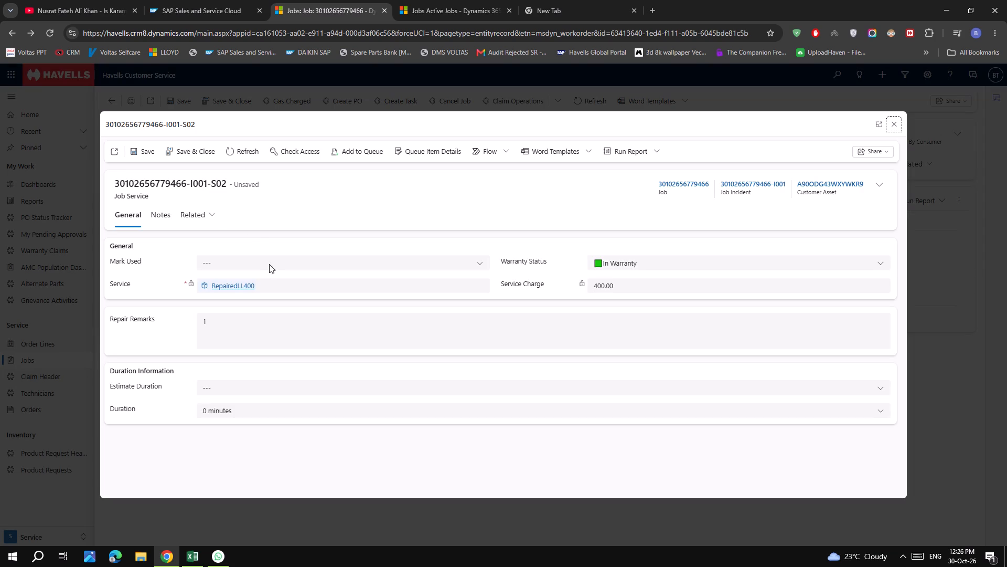
click(269, 264)
click(256, 308)
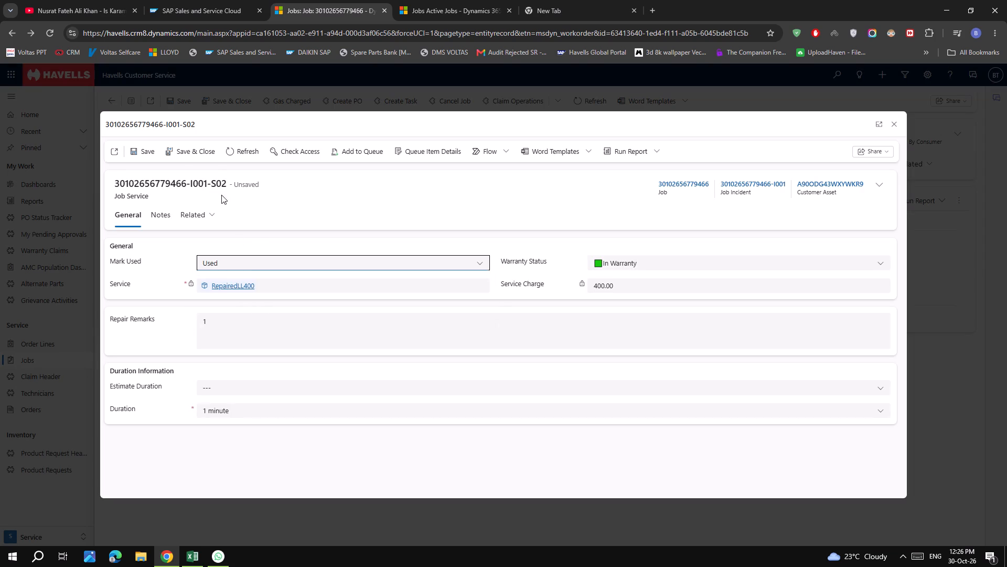
click(193, 149)
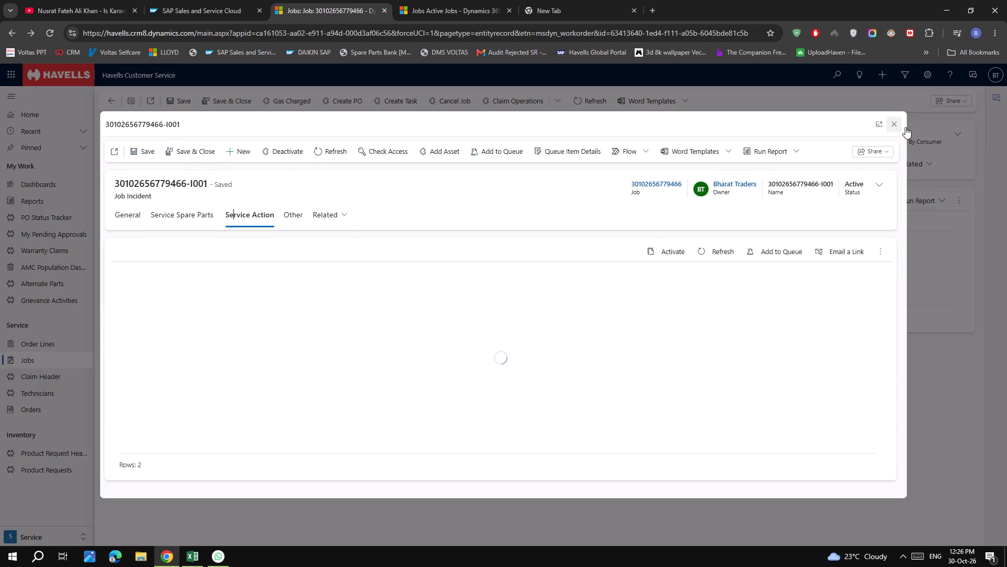
click(899, 127)
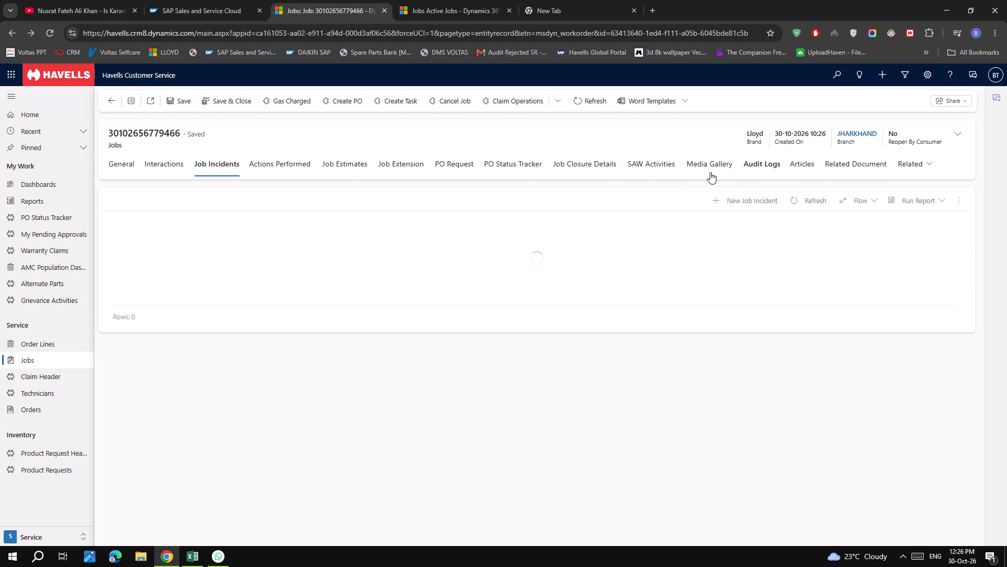
click(563, 165)
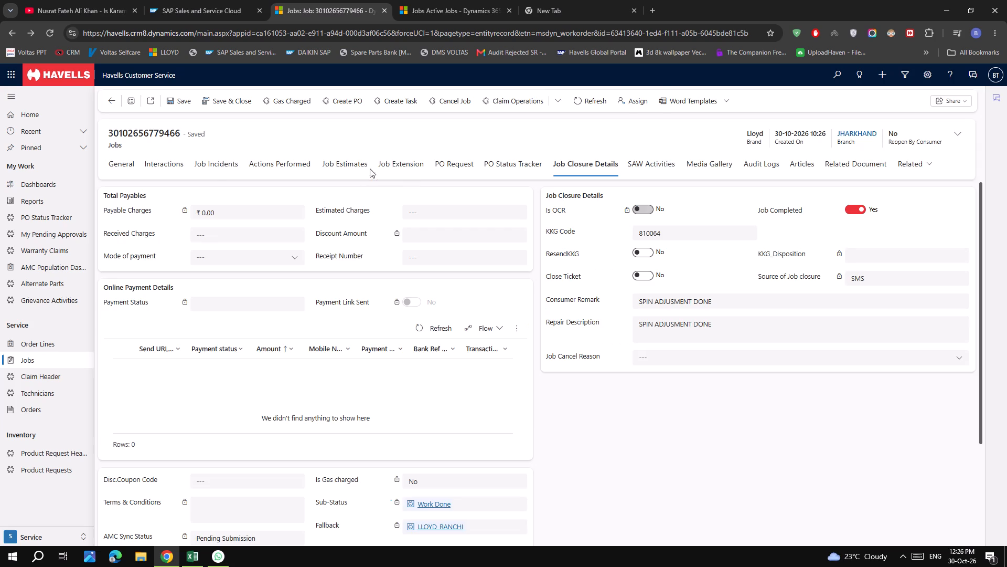
Check the job's general and closure details, and save and close the job.
click(122, 166)
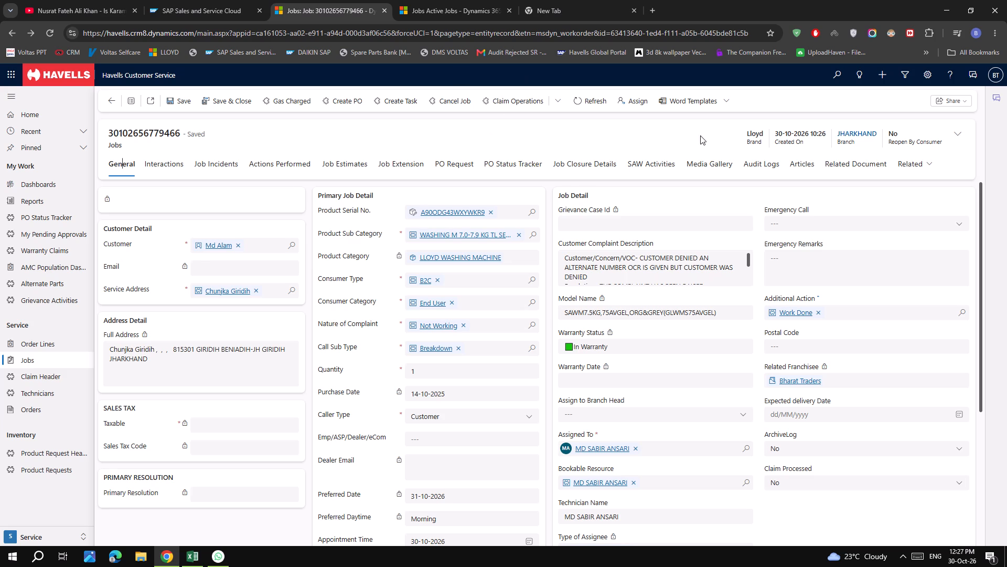
click(602, 164)
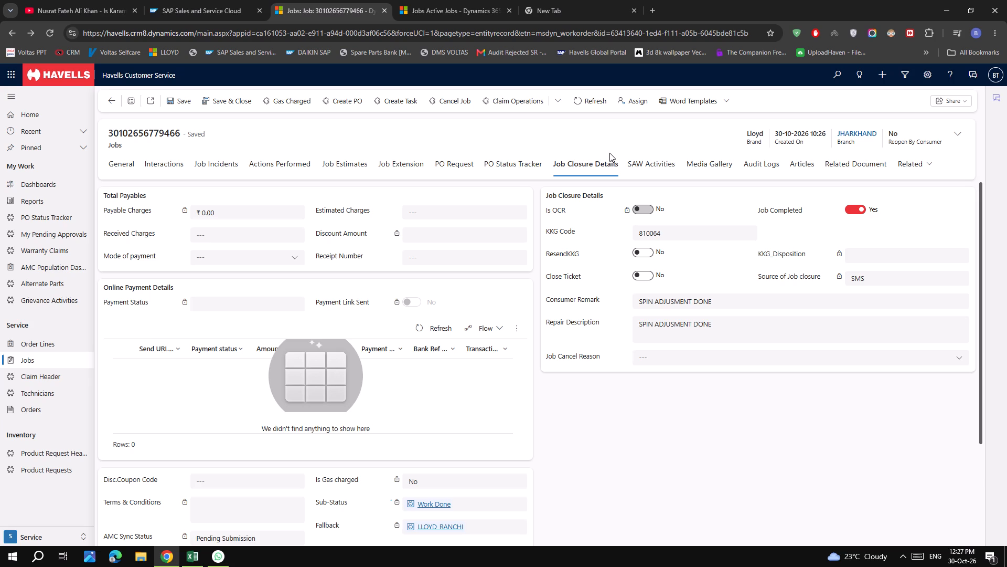
drag(216, 102, 217, 97)
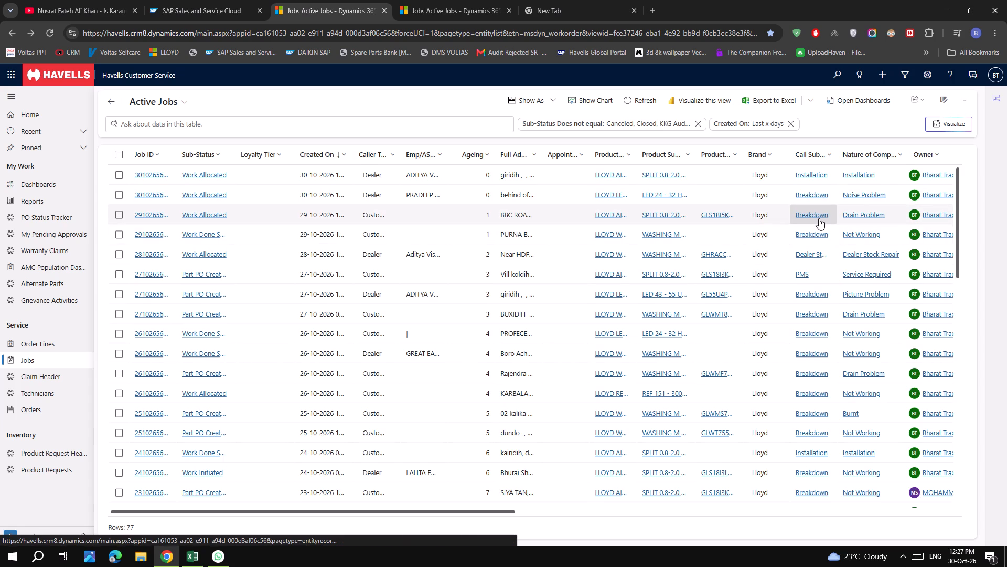
Filter the active jobs to sub-status Work Initiated and look over the matching jobs.
scroll(779, 247, up, 5)
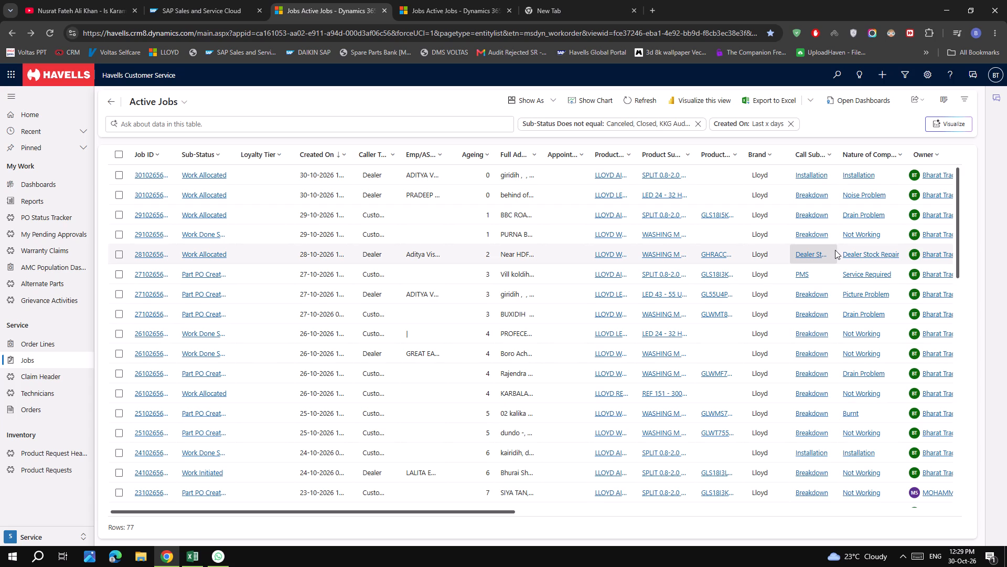
scroll(790, 261, up, 4)
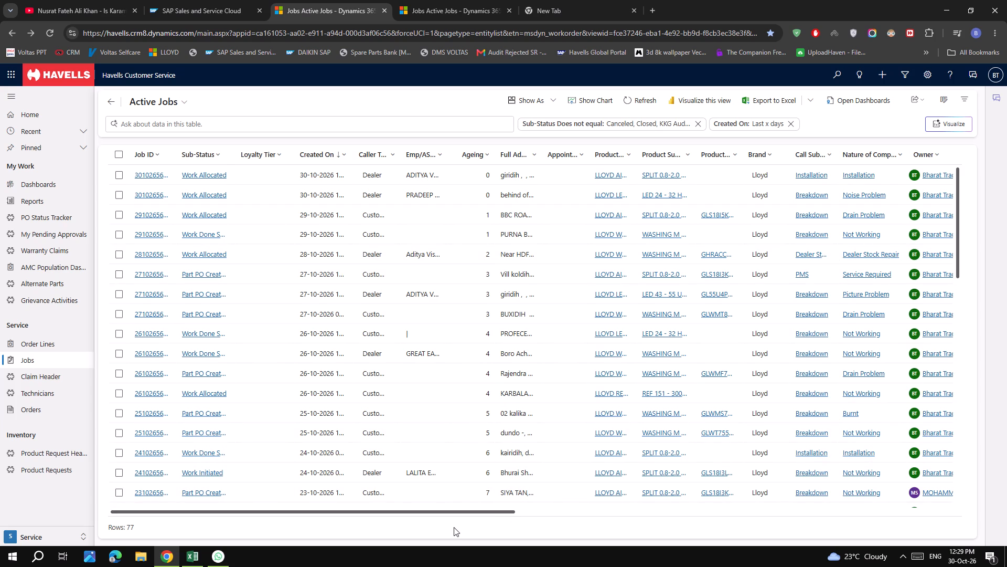
click(206, 160)
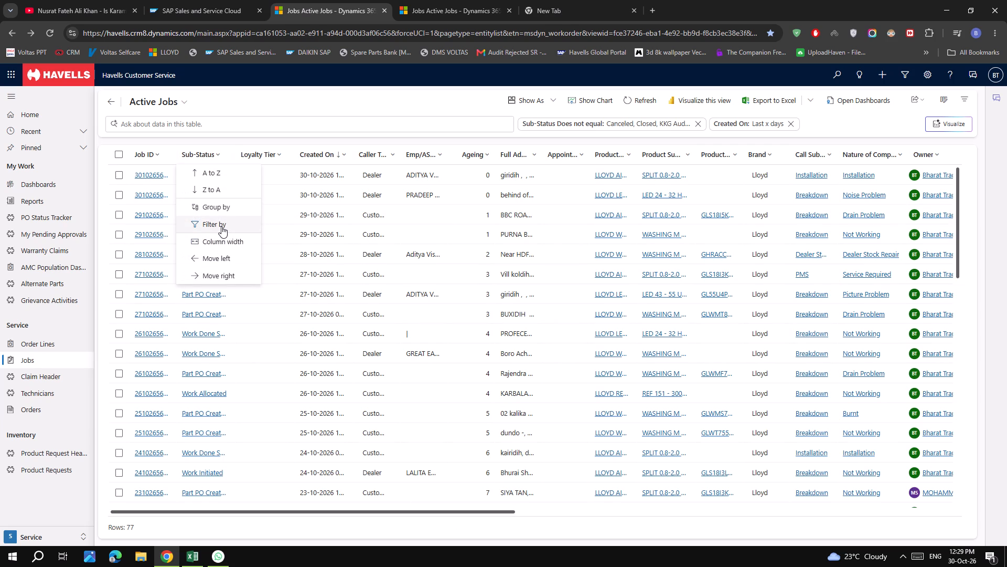
click(221, 226)
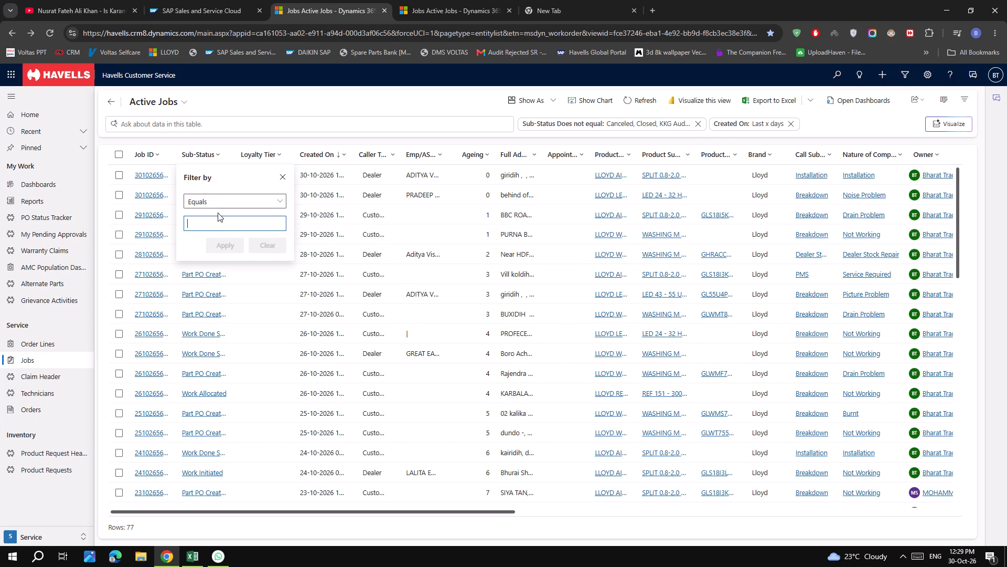
key(w)
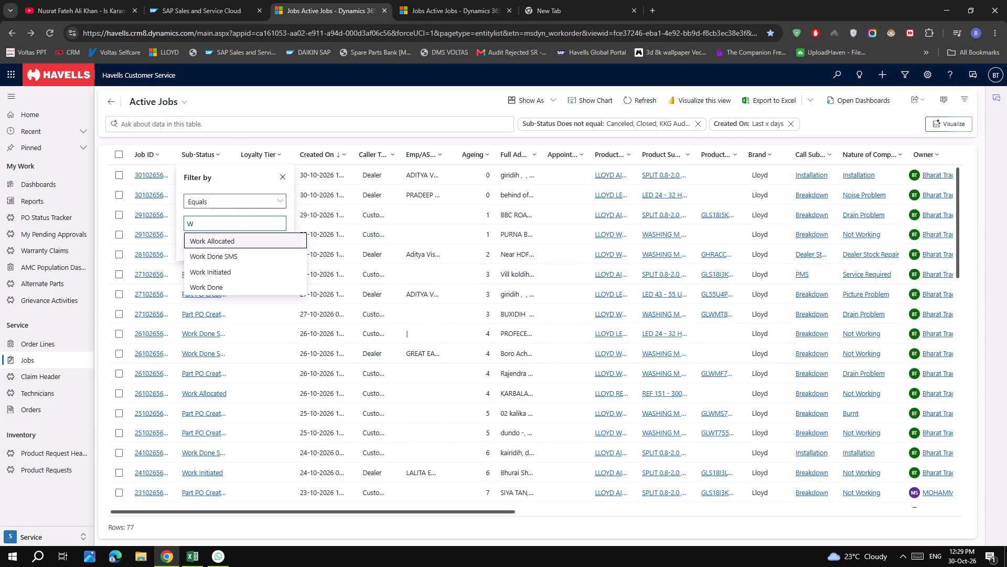
click(237, 274)
click(225, 260)
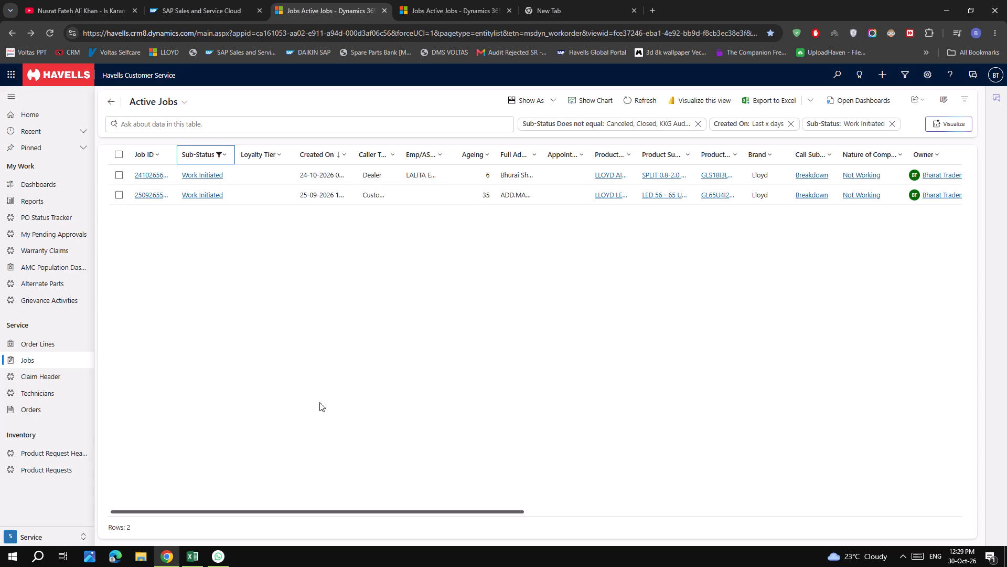
drag(522, 512, 329, 508)
drag(417, 510, 360, 523)
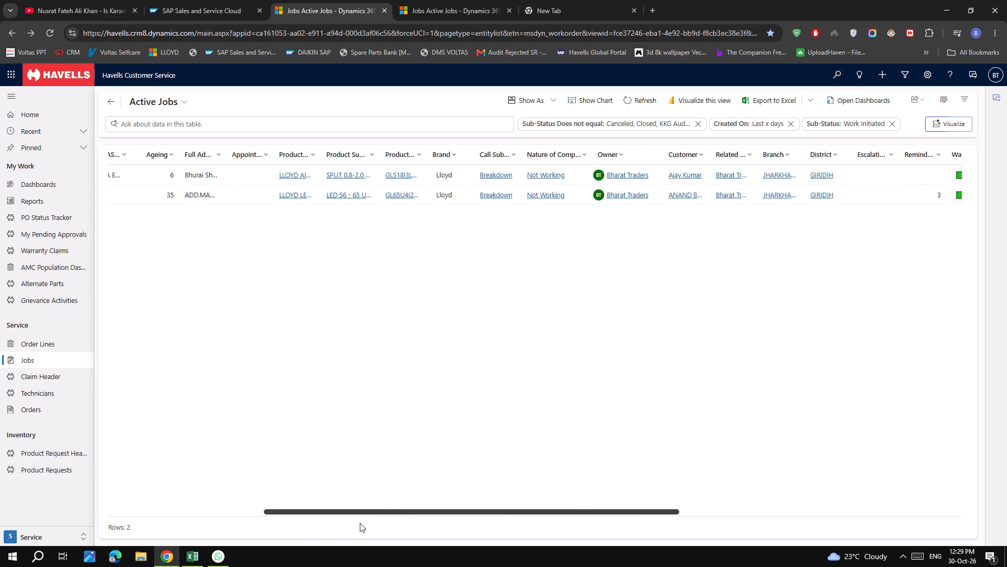
drag(360, 523, 260, 524)
click(148, 155)
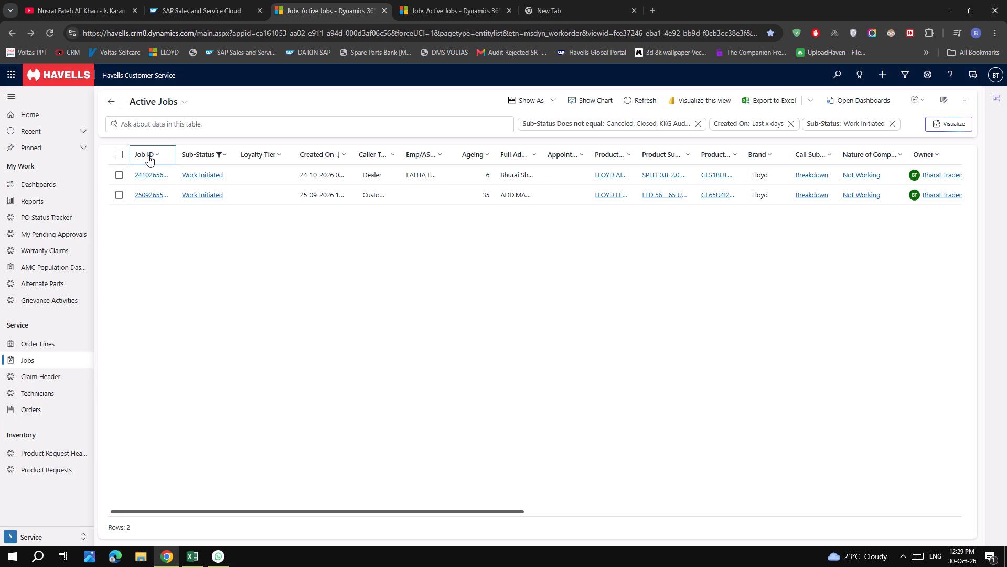
click(269, 227)
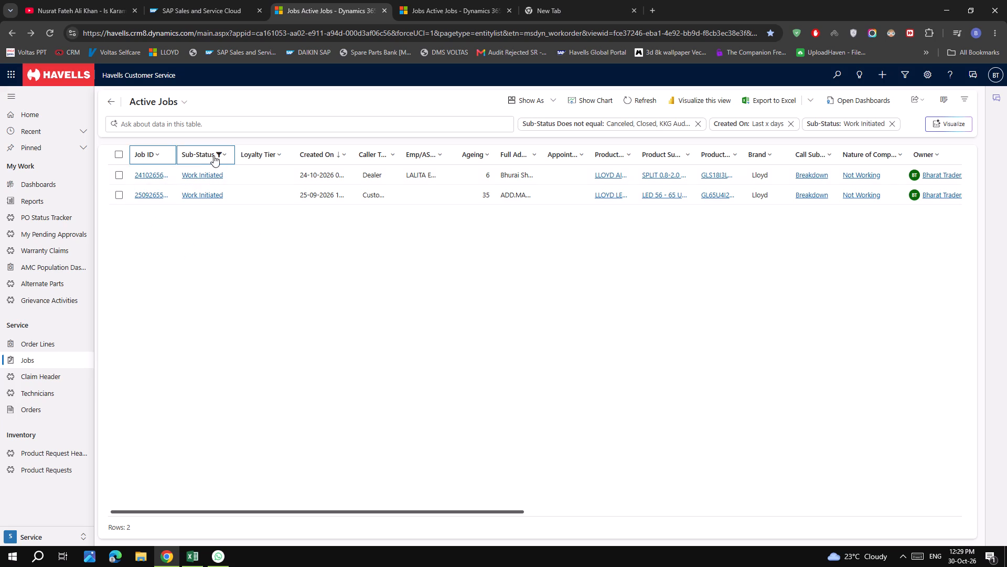
Change the active jobs' sub-status filter to Work Allocated.
click(213, 155)
click(232, 230)
click(239, 224)
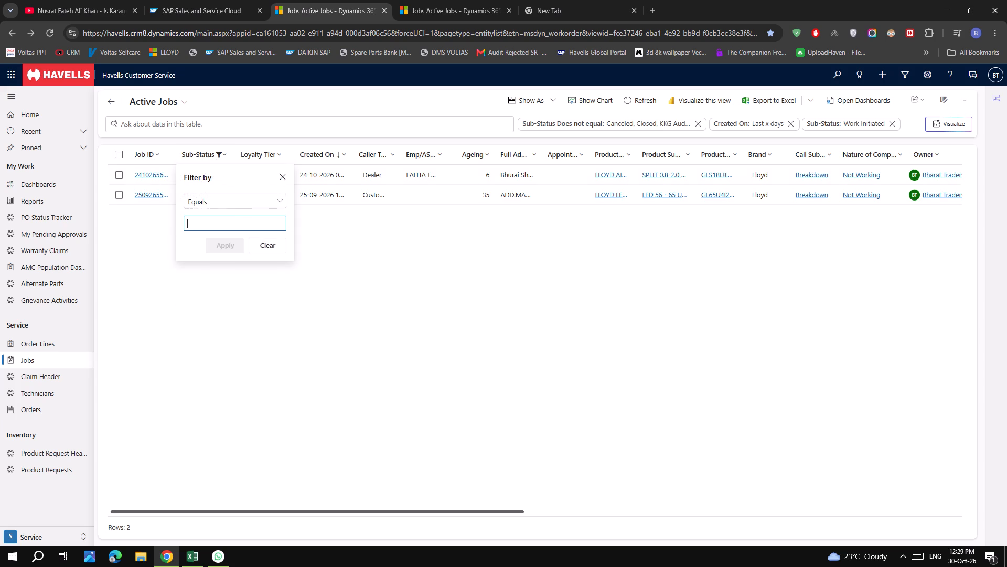
key(w)
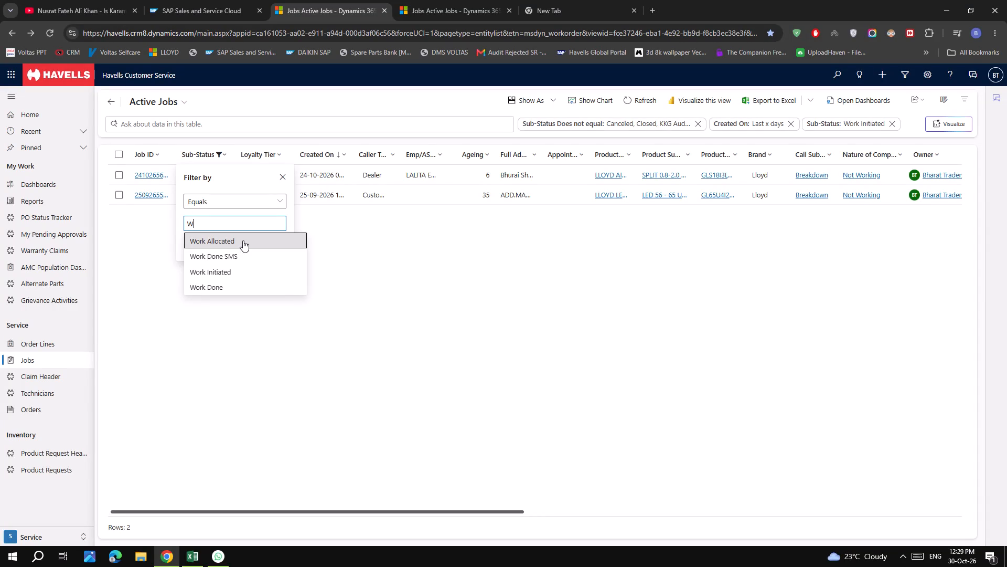
click(243, 240)
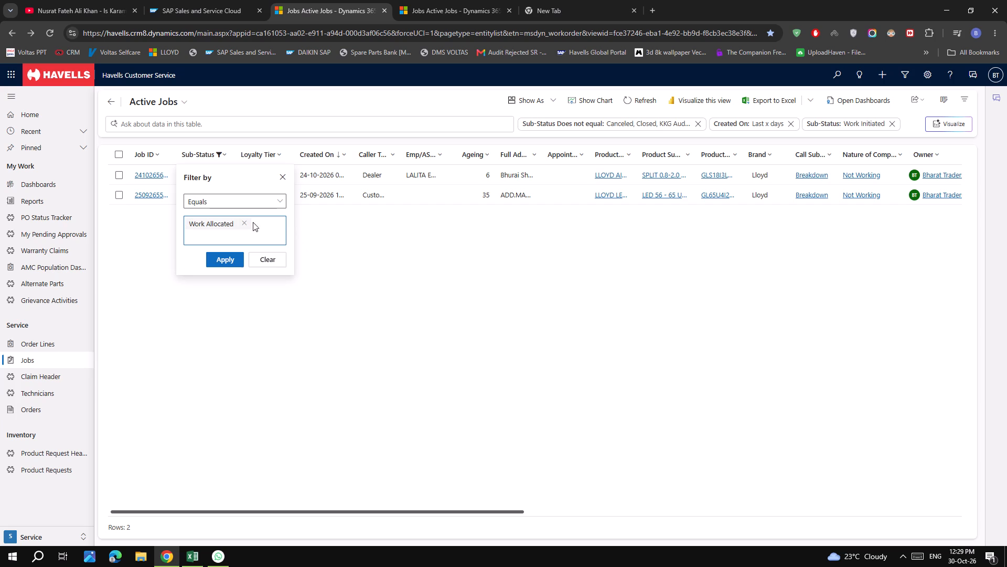
Apply the Work Allocated sub-status filter to the active jobs list and dismiss the WhatsApp Web notification.
click(232, 256)
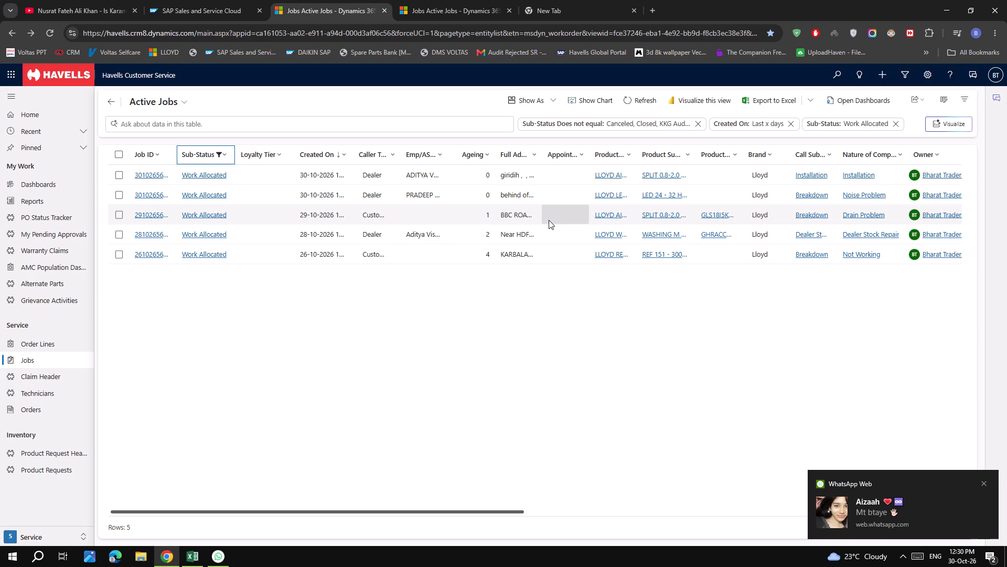
click(987, 480)
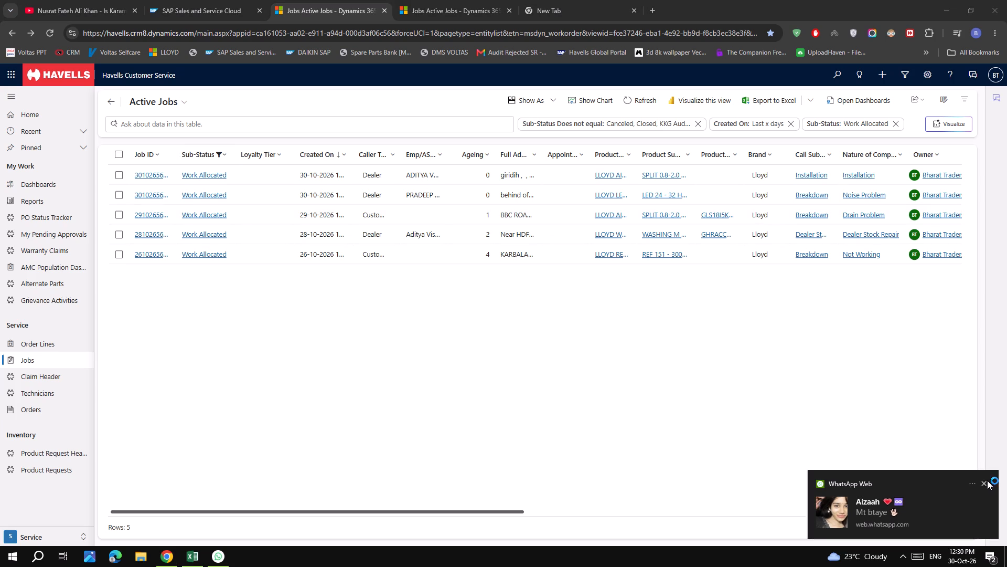
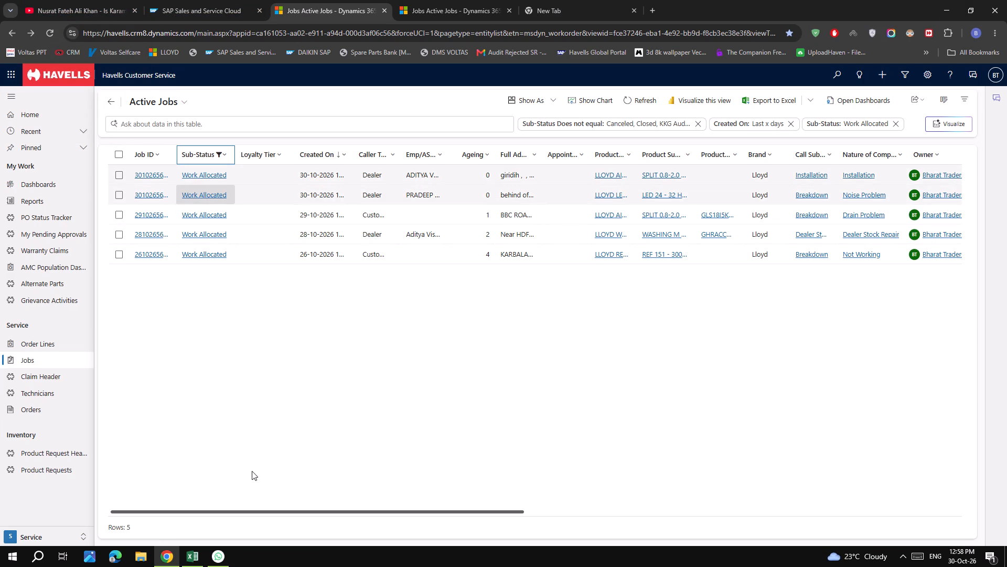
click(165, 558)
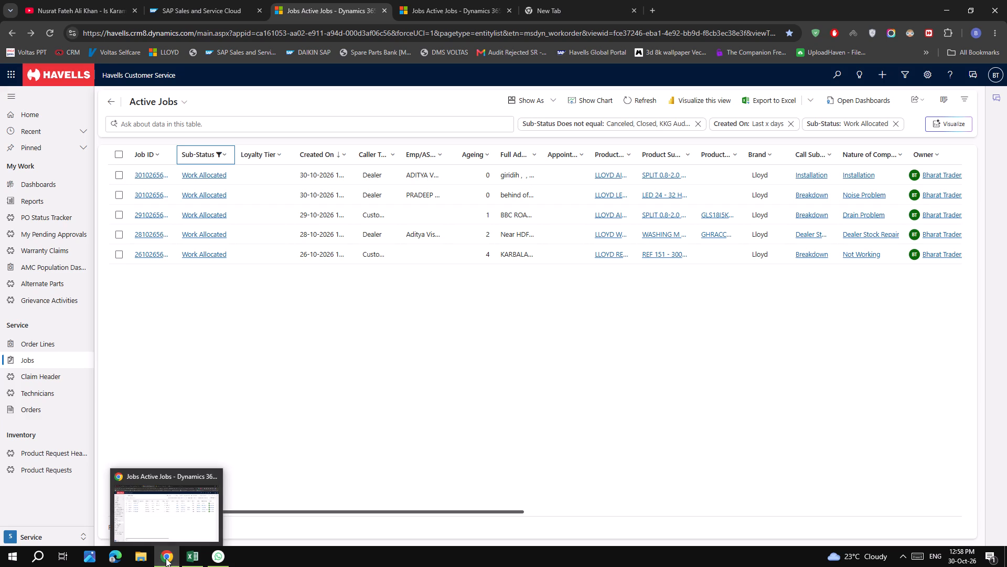